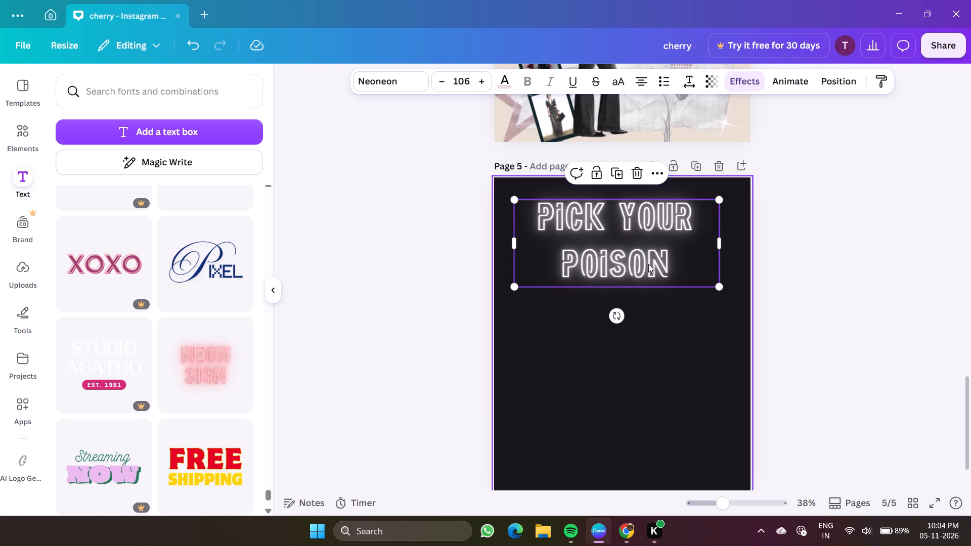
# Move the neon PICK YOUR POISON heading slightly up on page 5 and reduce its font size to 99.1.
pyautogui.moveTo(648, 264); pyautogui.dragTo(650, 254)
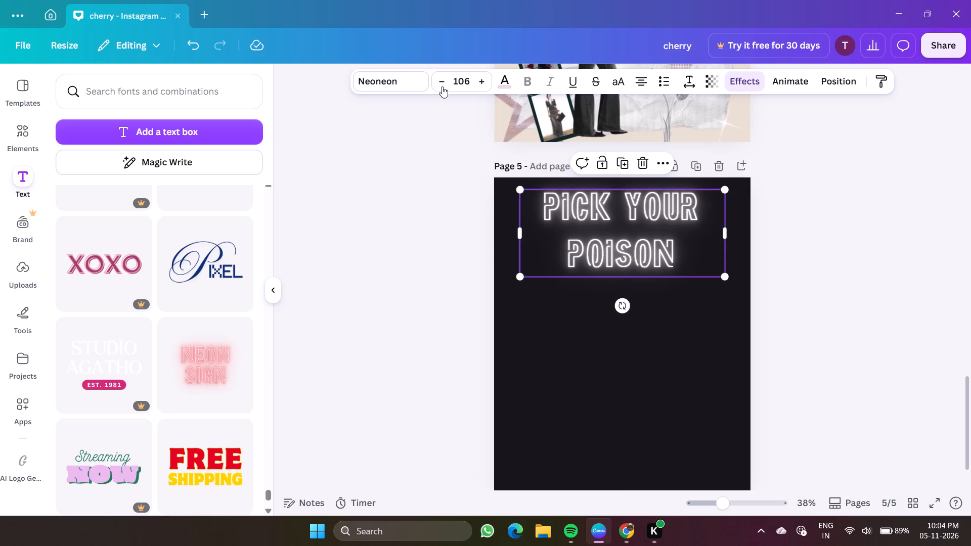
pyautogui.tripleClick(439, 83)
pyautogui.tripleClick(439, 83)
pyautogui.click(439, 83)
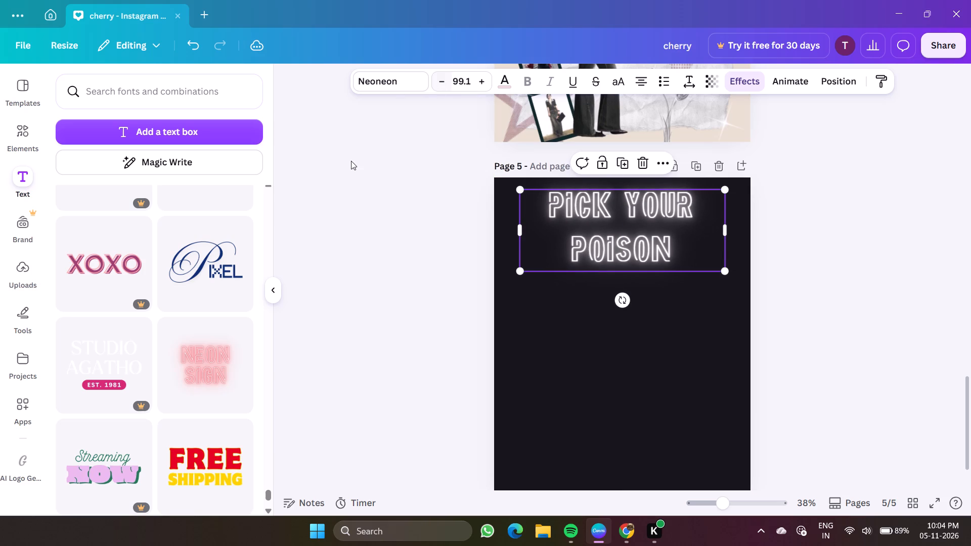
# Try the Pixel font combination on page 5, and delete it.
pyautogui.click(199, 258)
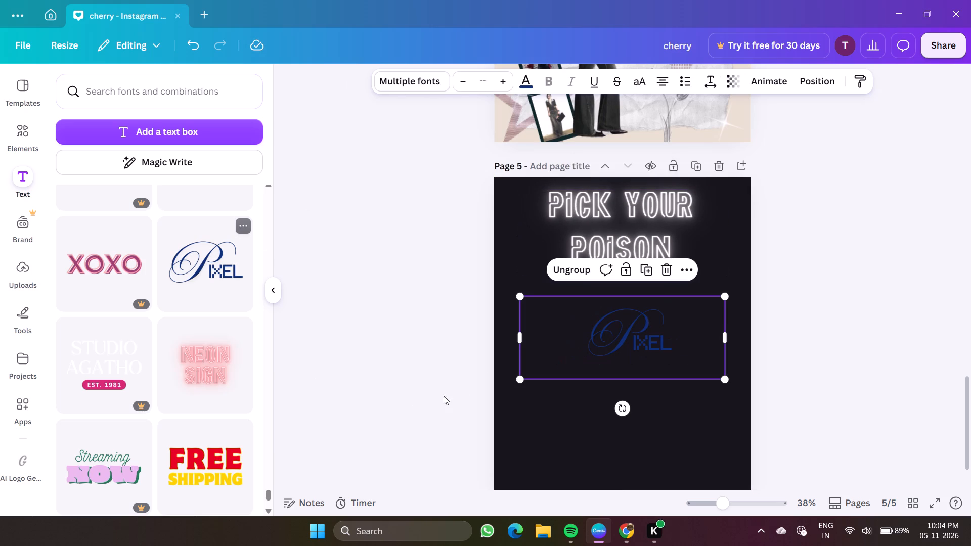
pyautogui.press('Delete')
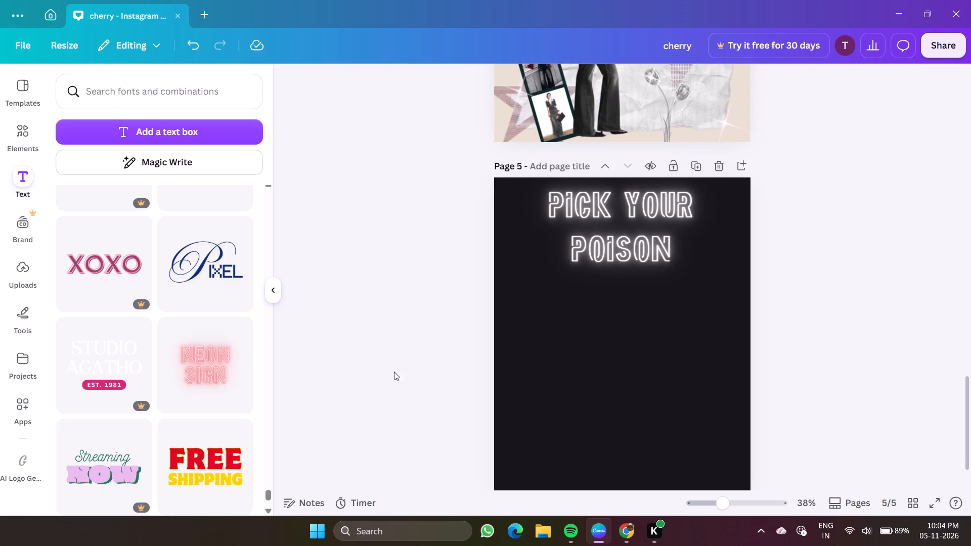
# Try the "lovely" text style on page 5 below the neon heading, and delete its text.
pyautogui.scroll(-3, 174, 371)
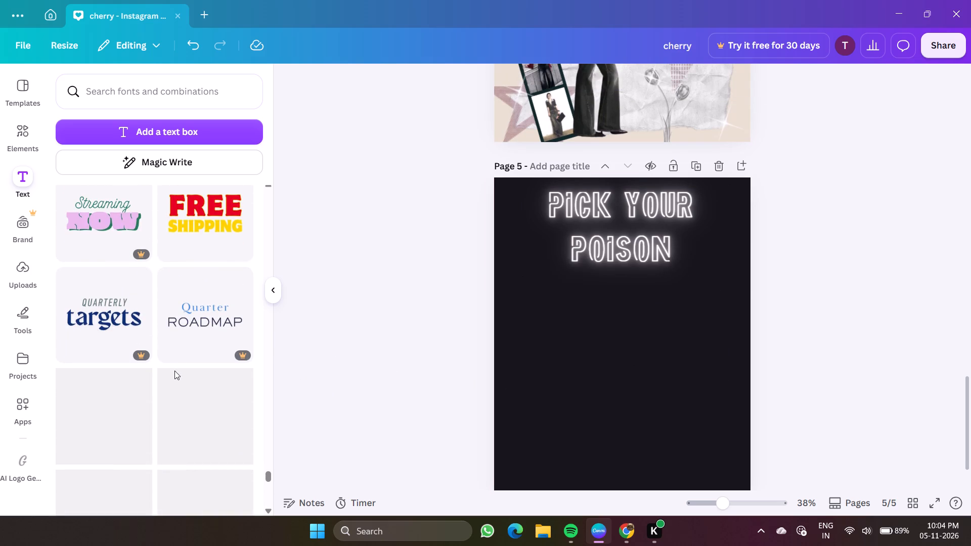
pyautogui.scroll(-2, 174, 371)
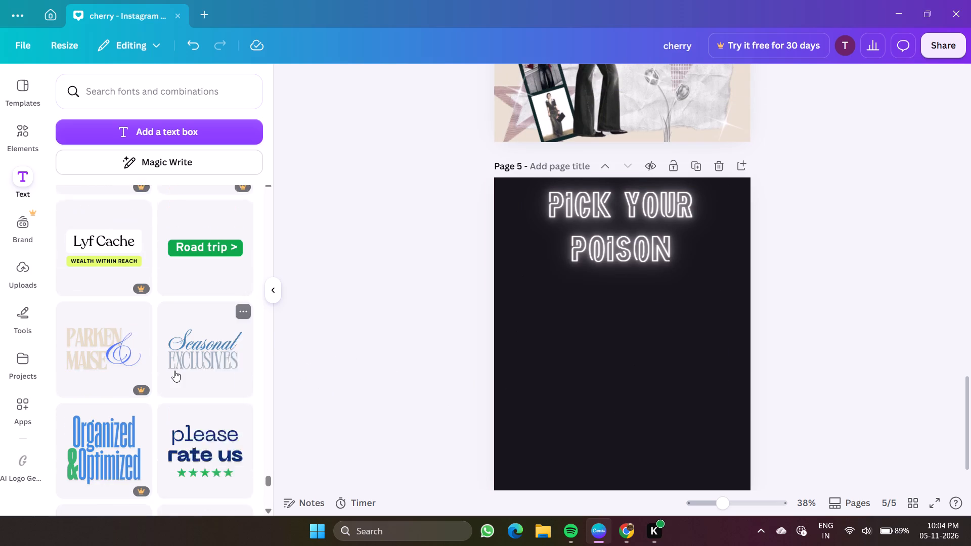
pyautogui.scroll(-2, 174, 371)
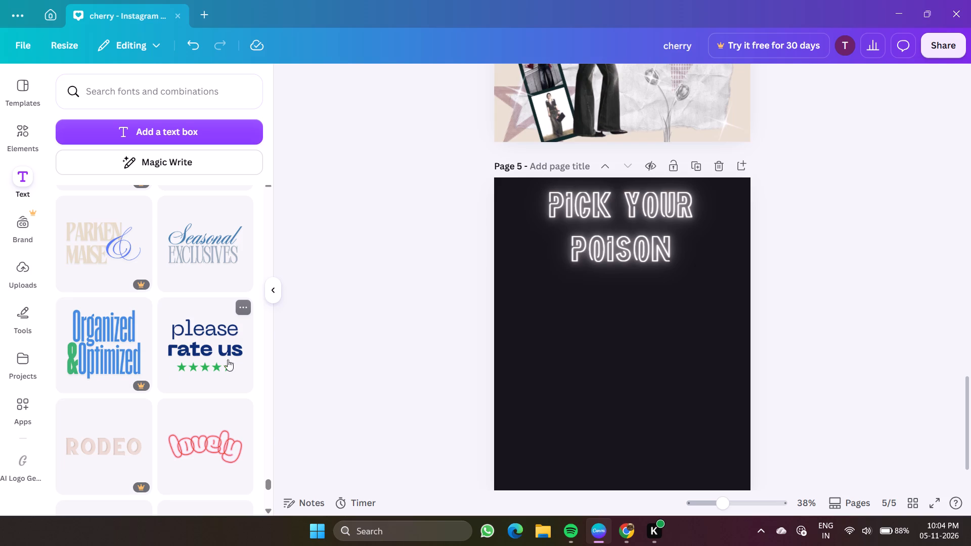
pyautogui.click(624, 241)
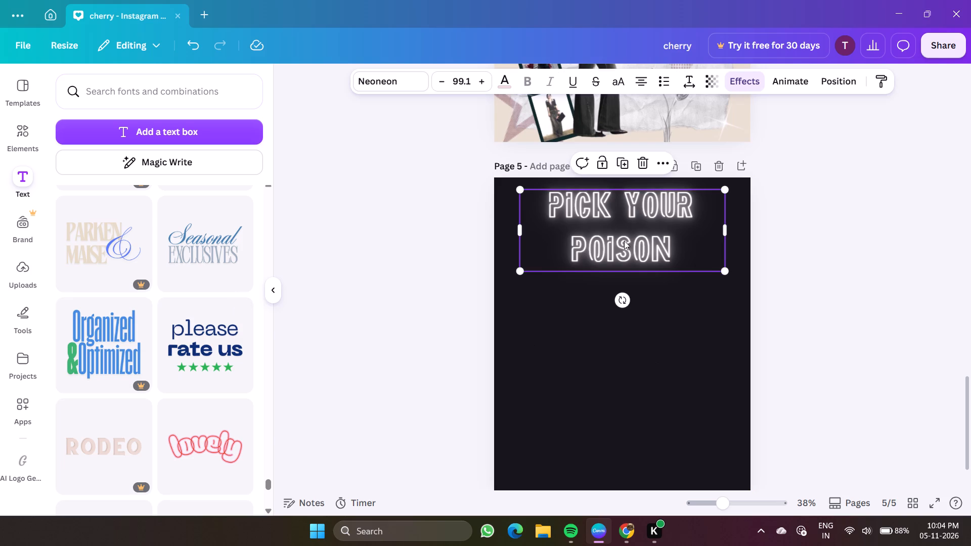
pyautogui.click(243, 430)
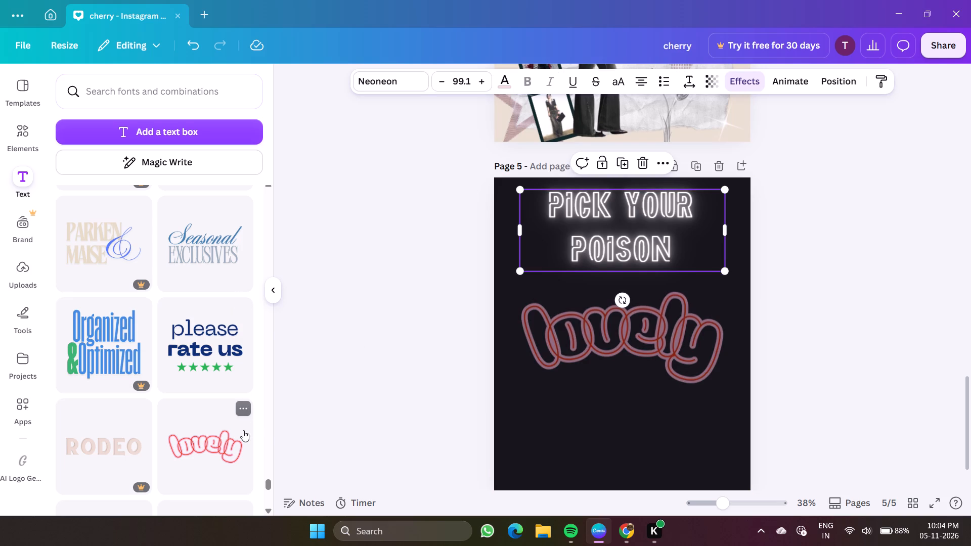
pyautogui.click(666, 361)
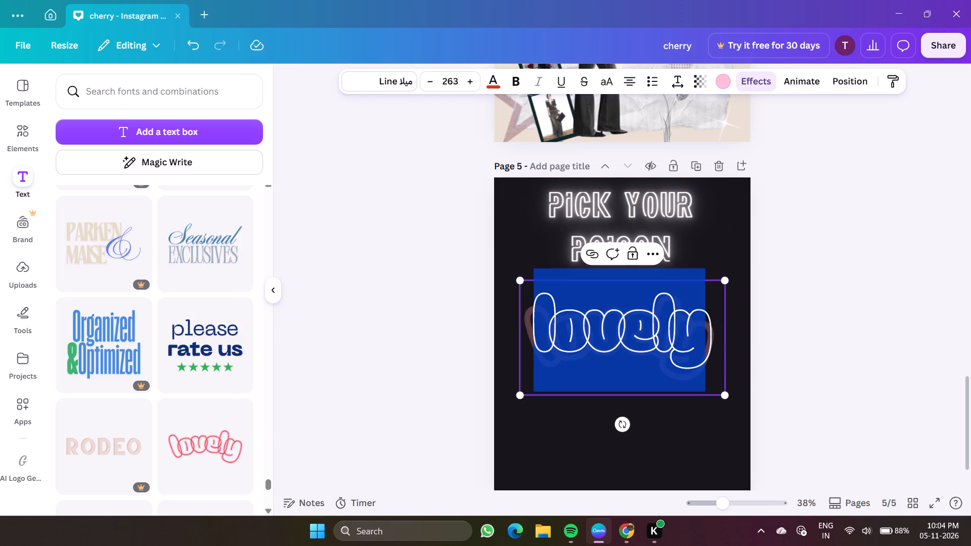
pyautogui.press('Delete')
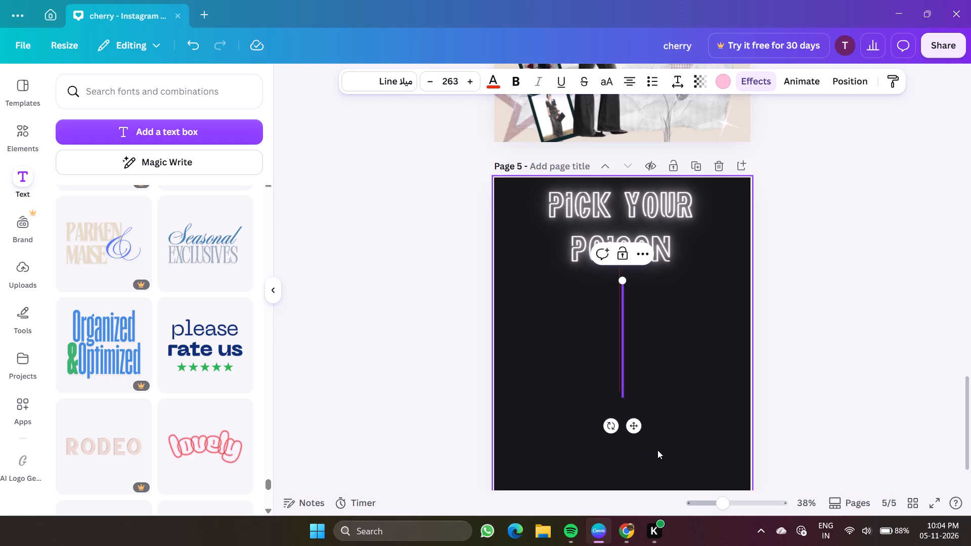
# Replace the neon heading on page 5 with the Seasonal Exclusives font combination, placed near the top of the page.
pyautogui.scroll(3, 202, 356)
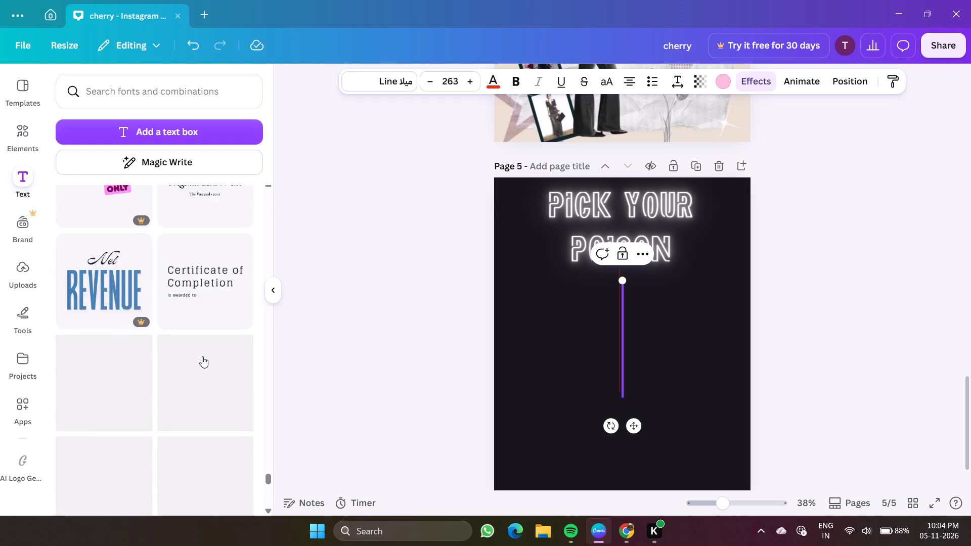
pyautogui.scroll(5, 202, 356)
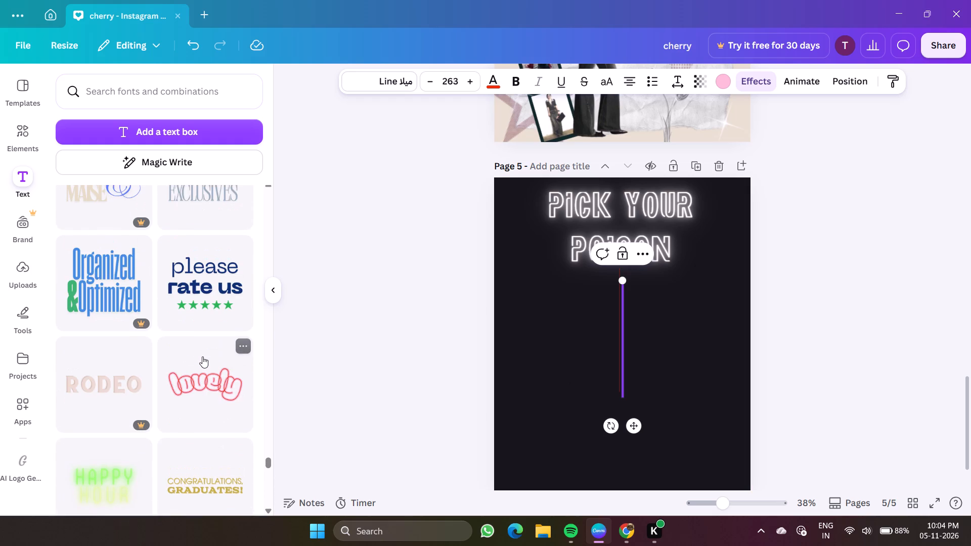
pyautogui.scroll(1, 202, 356)
pyautogui.click(212, 225)
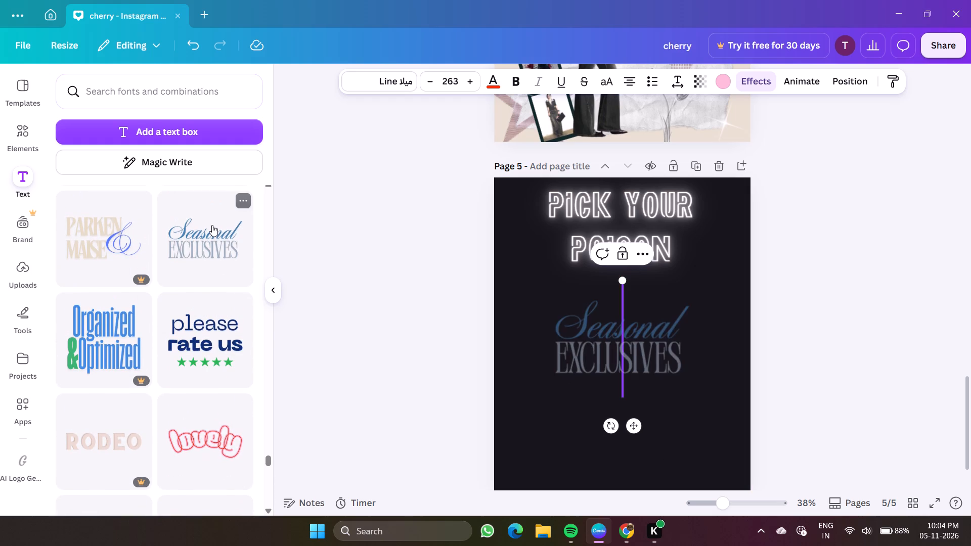
pyautogui.click(622, 209)
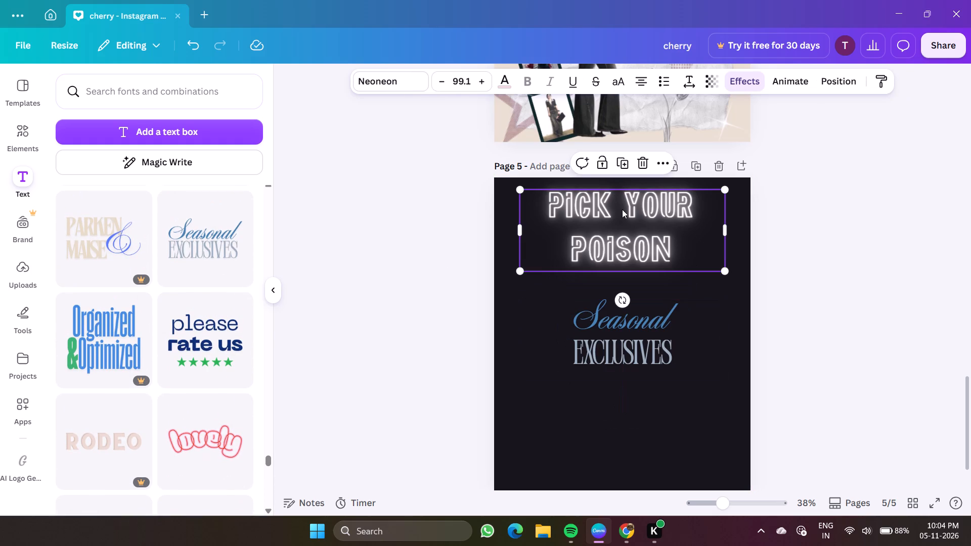
pyautogui.press('Delete')
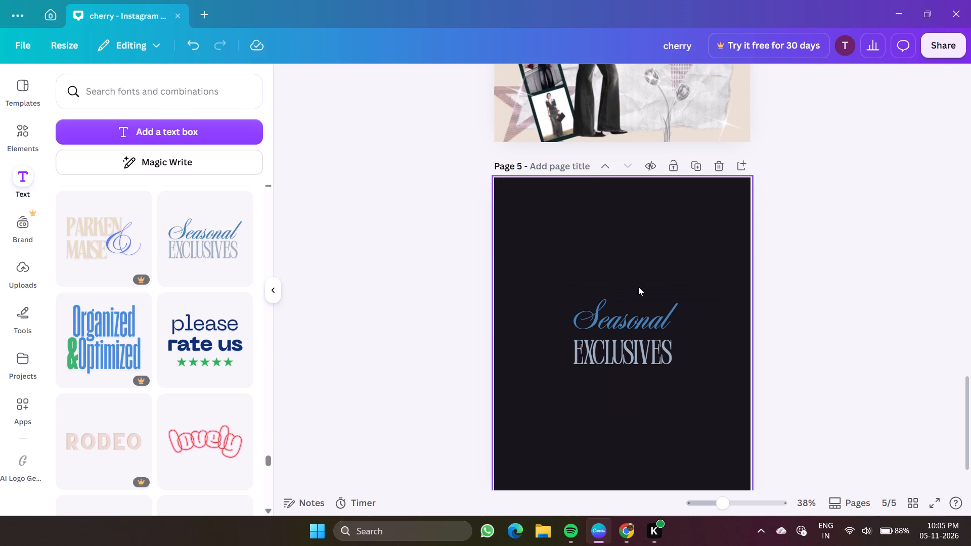
pyautogui.click(642, 335)
pyautogui.moveTo(642, 335); pyautogui.dragTo(641, 213)
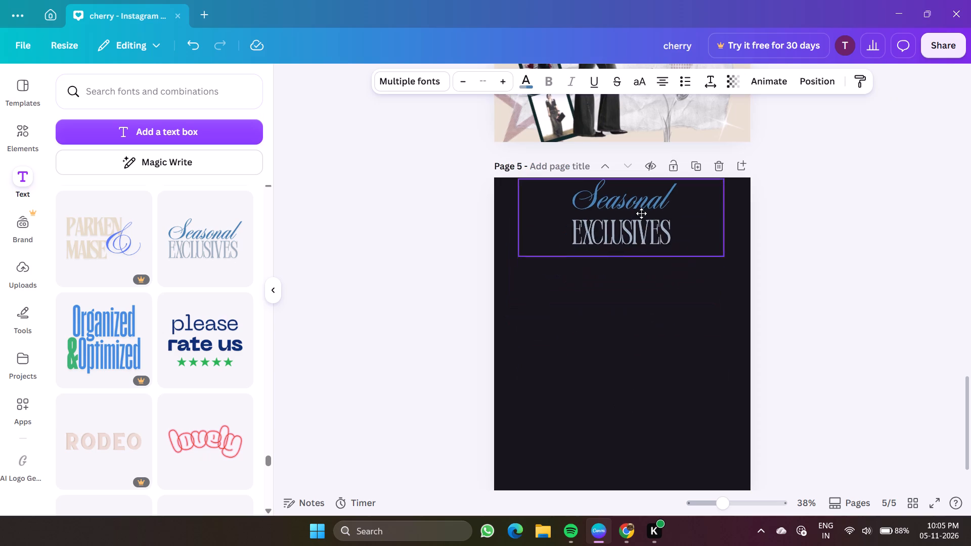
pyautogui.moveTo(641, 213); pyautogui.dragTo(628, 223)
# Colour the script word "Seasonal" white and replace its text with "Pick your".
pyautogui.doubleClick(615, 209)
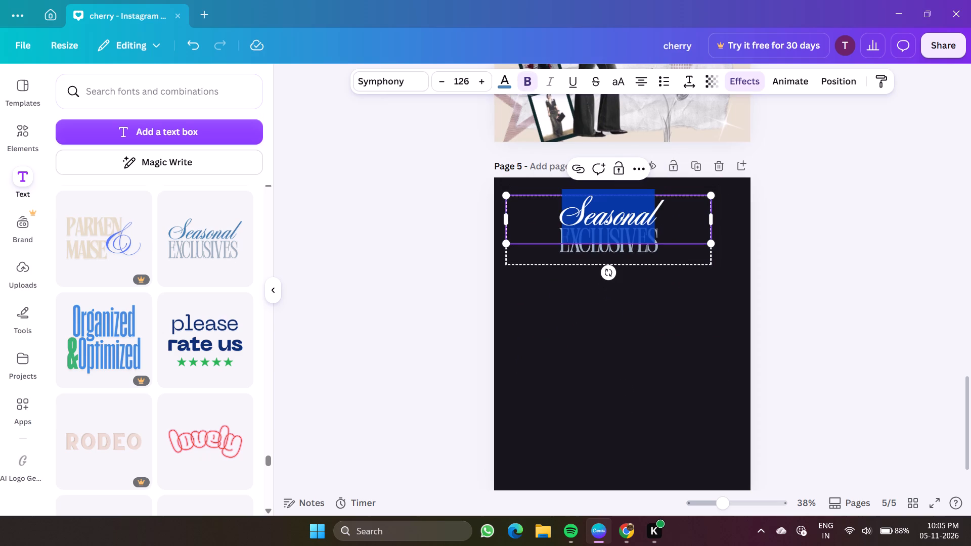
pyautogui.click(506, 80)
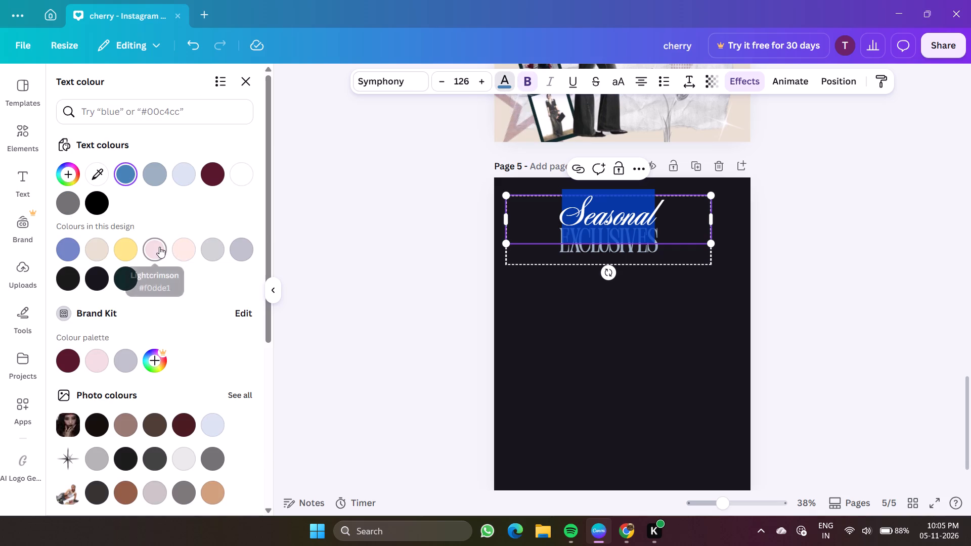
pyautogui.click(237, 166)
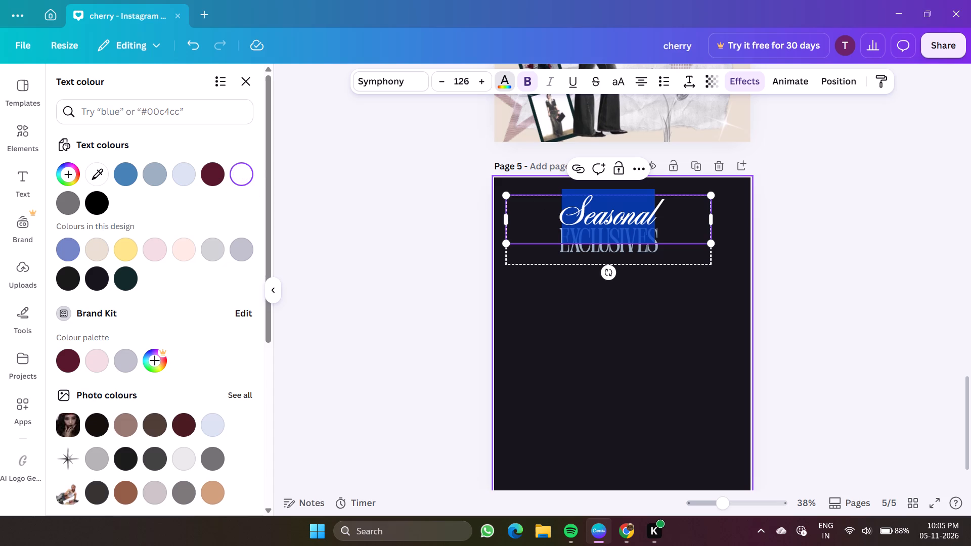
pyautogui.press('BackSpace')
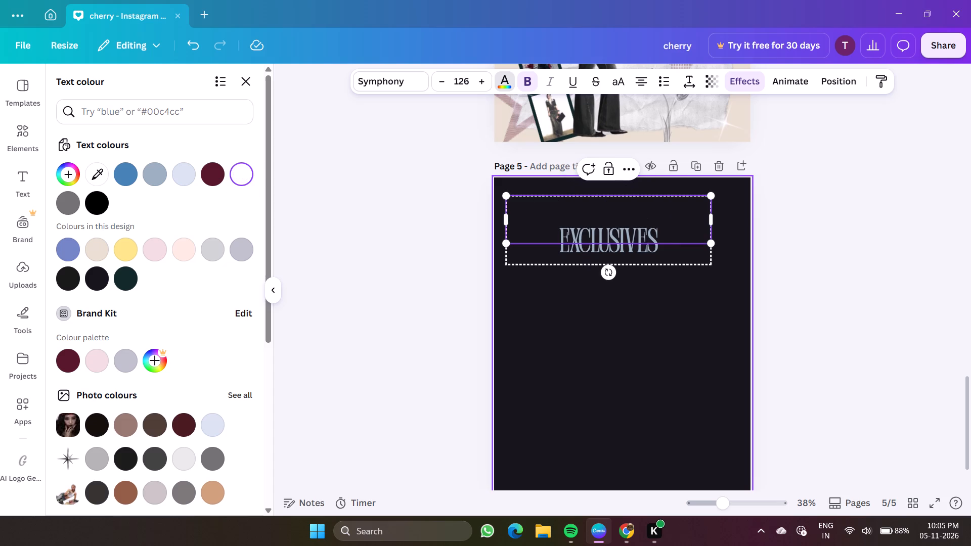
pyautogui.press('p')
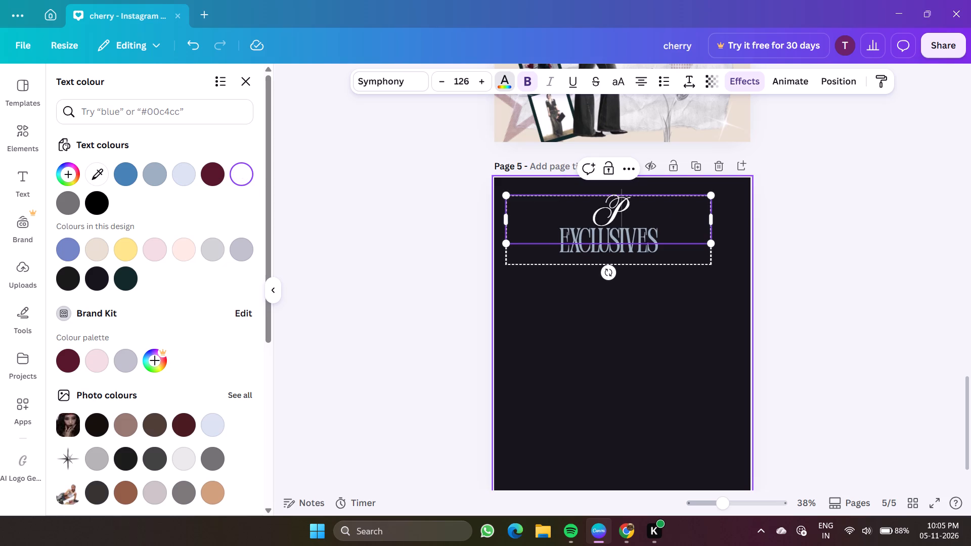
pyautogui.write('your')
pyautogui.press('space')
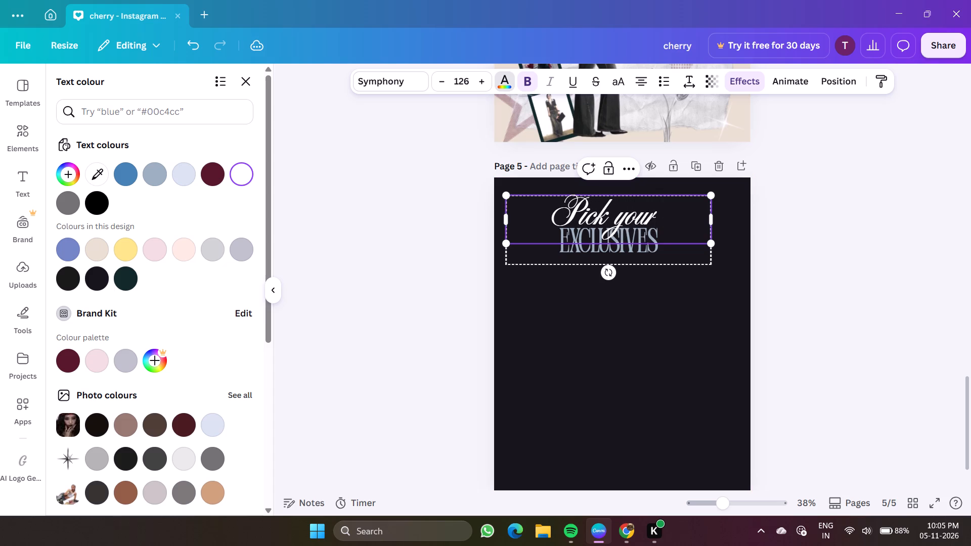
# Replace the word "EXCLUSIVES" in the lower heading line with "POISON".
pyautogui.doubleClick(641, 249)
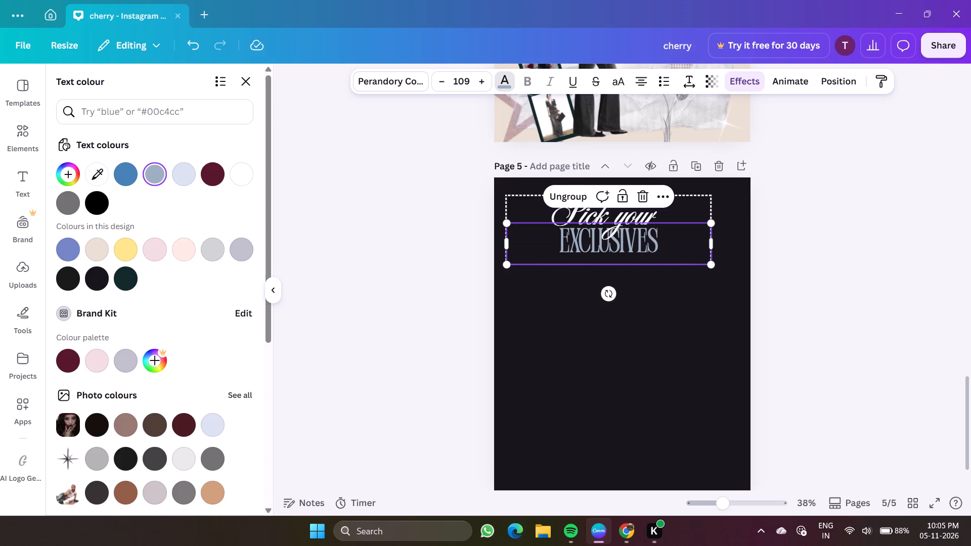
pyautogui.press('Delete')
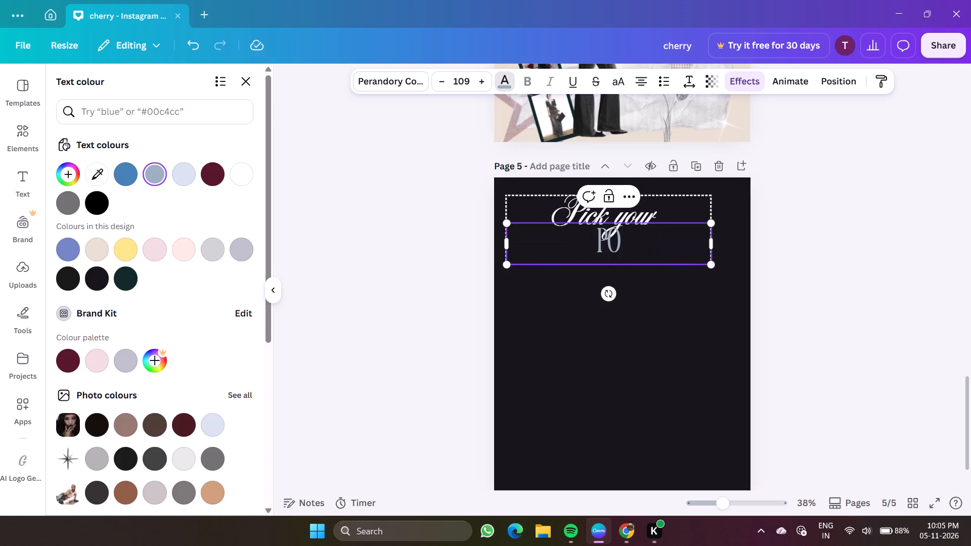
pyautogui.write('ISON')
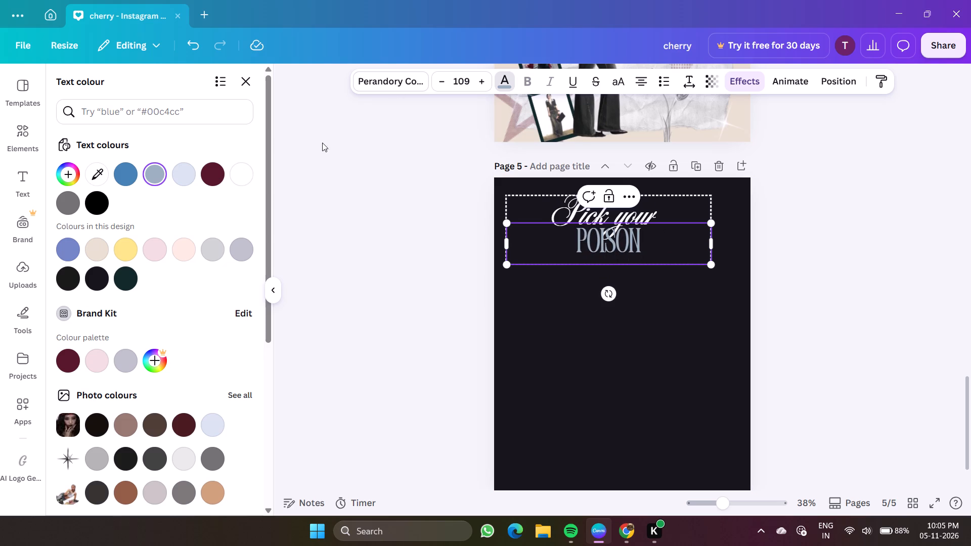
# Colour the word "POISON" dark crimson.
pyautogui.click(217, 175)
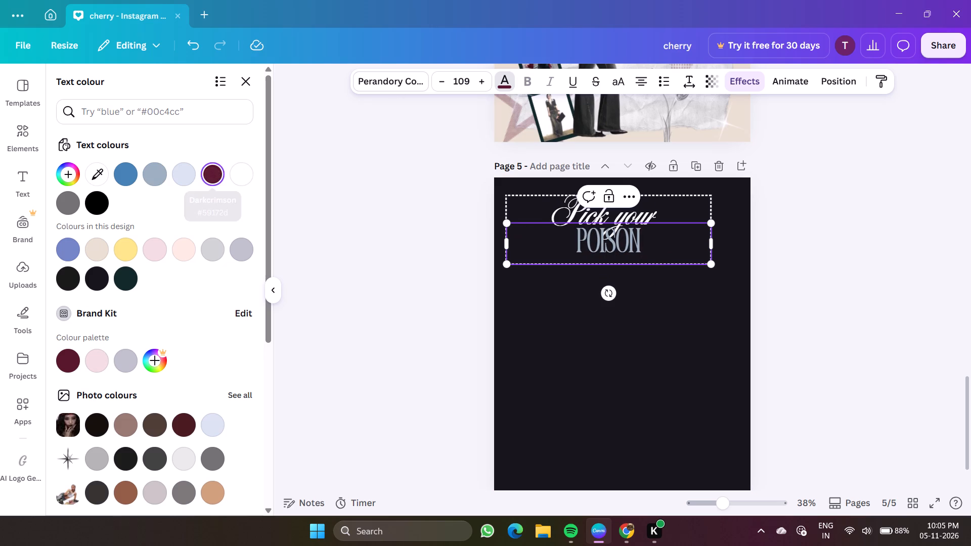
pyautogui.doubleClick(620, 245)
pyautogui.click(212, 170)
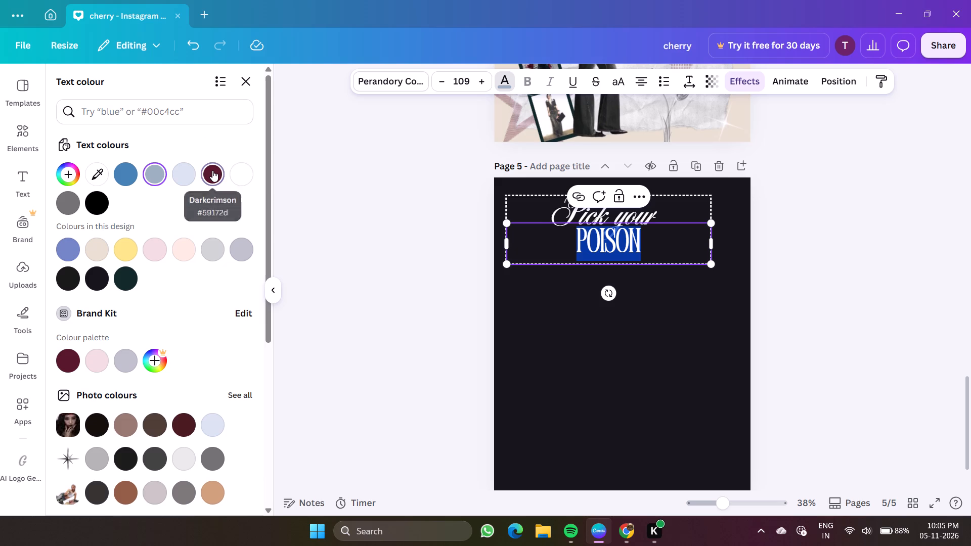
pyautogui.click(634, 336)
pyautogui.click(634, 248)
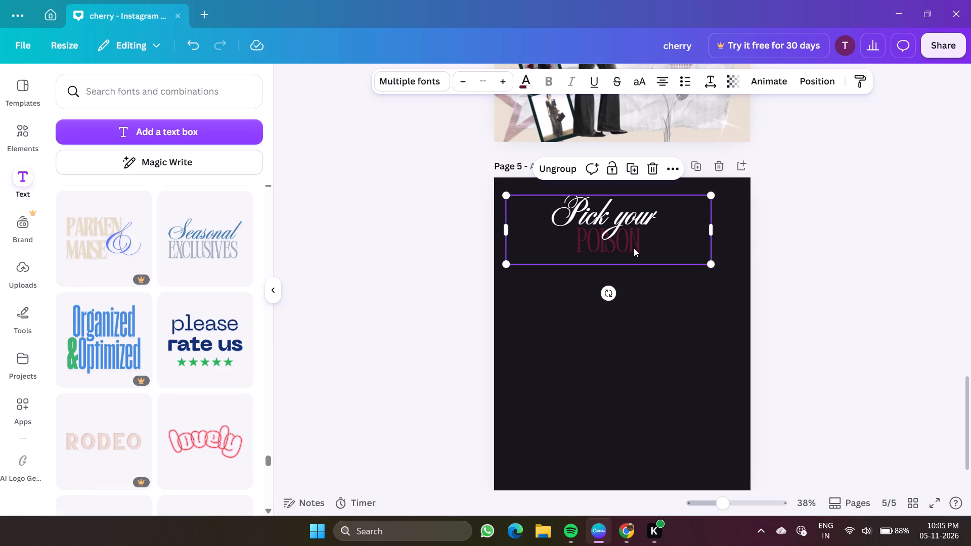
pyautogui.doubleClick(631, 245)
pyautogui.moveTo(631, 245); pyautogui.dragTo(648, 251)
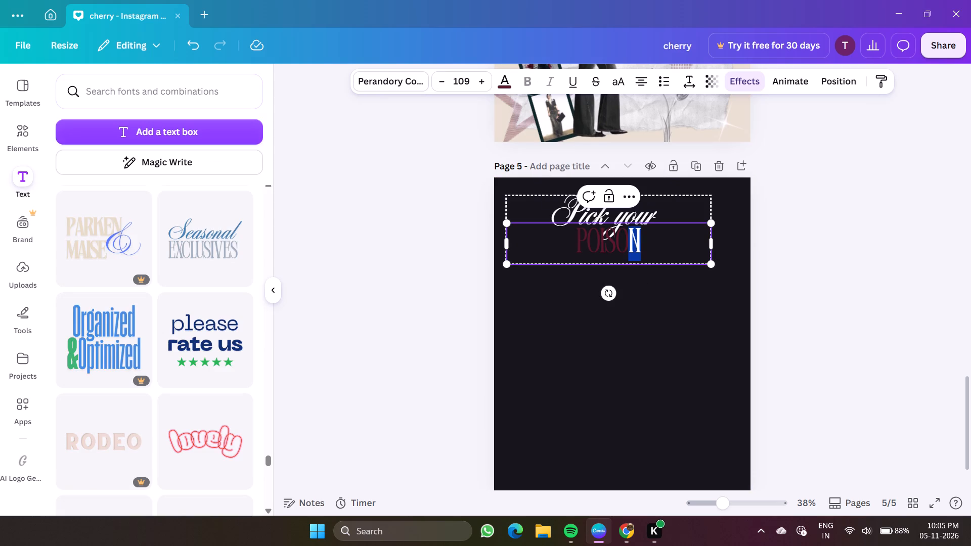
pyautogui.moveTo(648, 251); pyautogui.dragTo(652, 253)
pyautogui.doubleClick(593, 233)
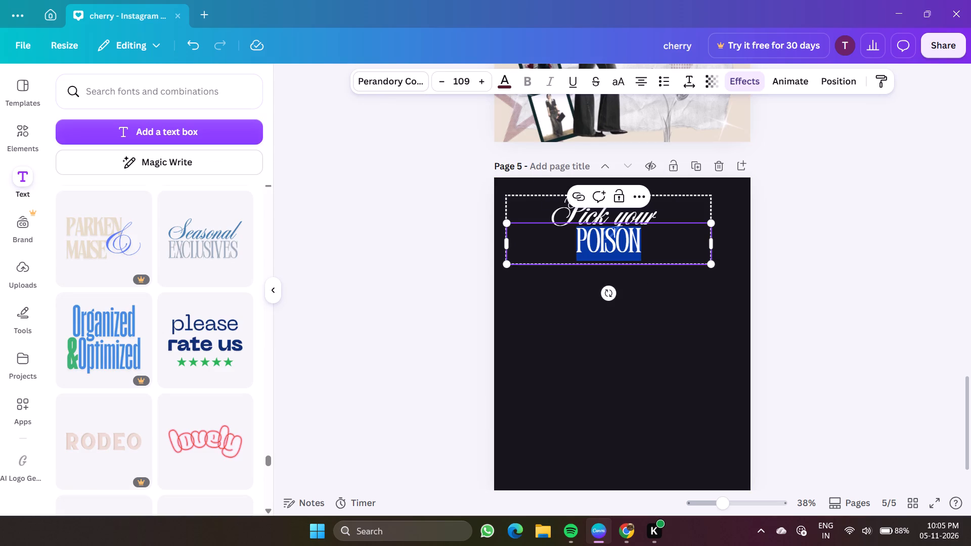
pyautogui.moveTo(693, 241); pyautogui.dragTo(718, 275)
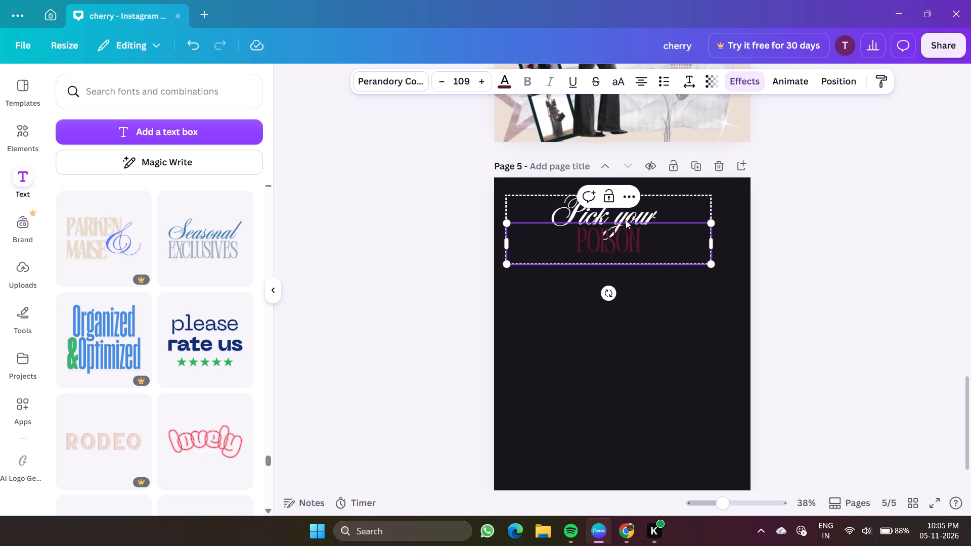
# Add a line break after "Pick your" to separate the script line from "POISON" below it.
pyautogui.click(655, 213)
pyautogui.click(664, 212)
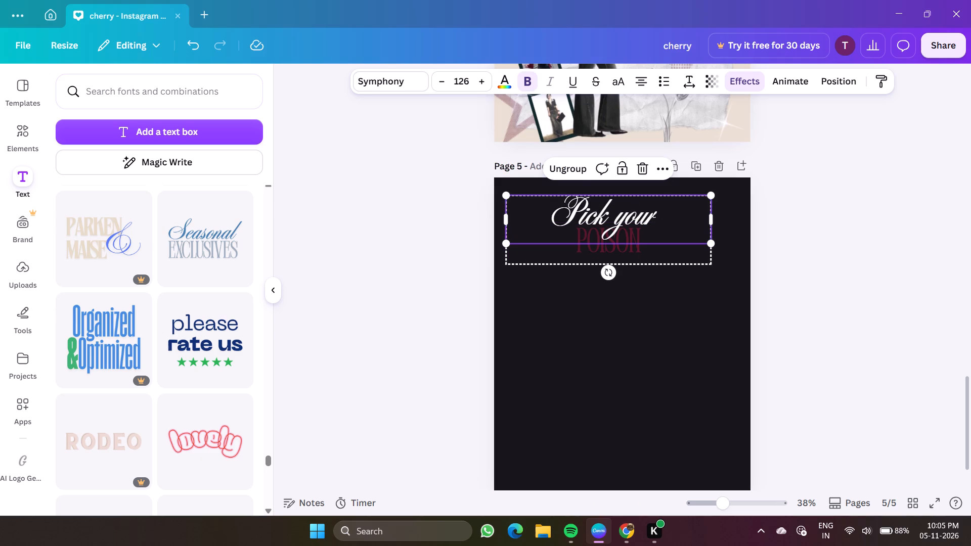
pyautogui.press('Return')
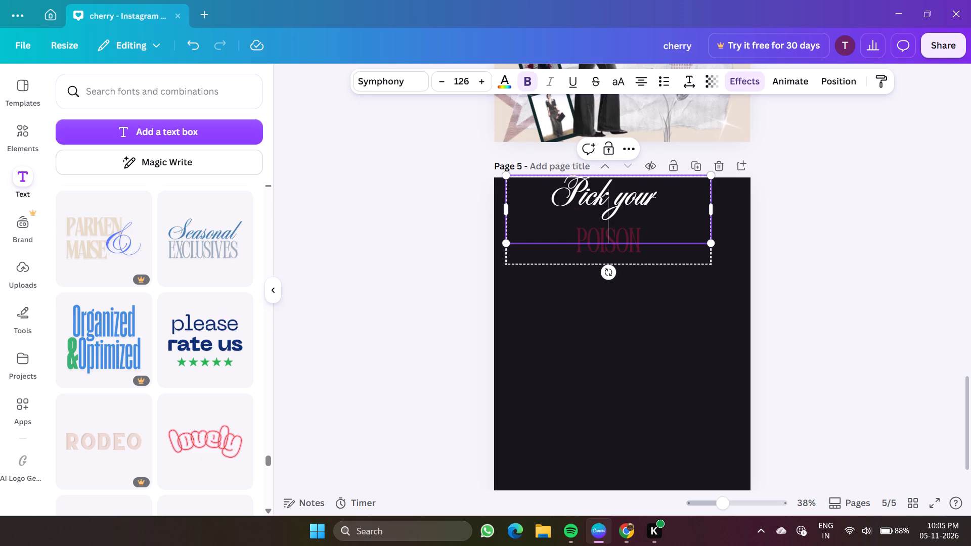
pyautogui.click(658, 218)
pyautogui.click(622, 293)
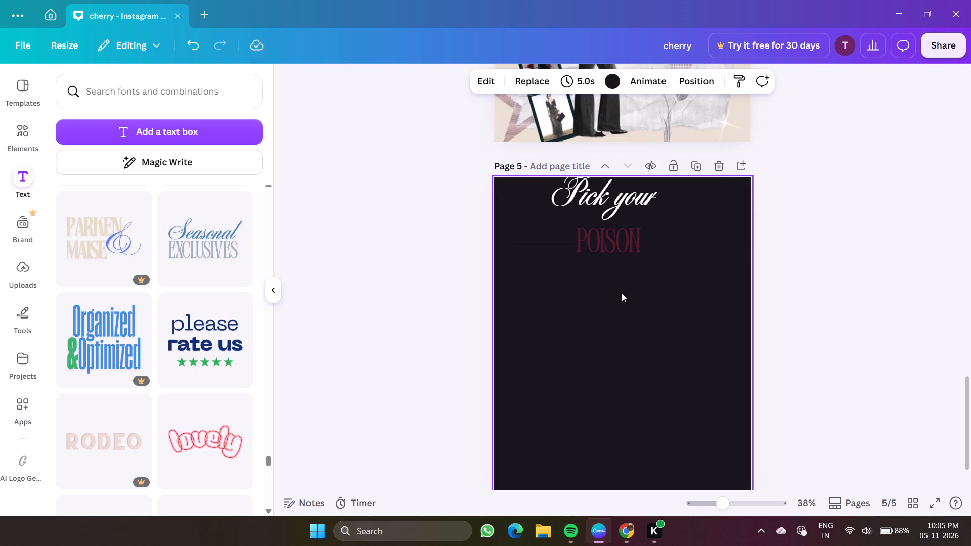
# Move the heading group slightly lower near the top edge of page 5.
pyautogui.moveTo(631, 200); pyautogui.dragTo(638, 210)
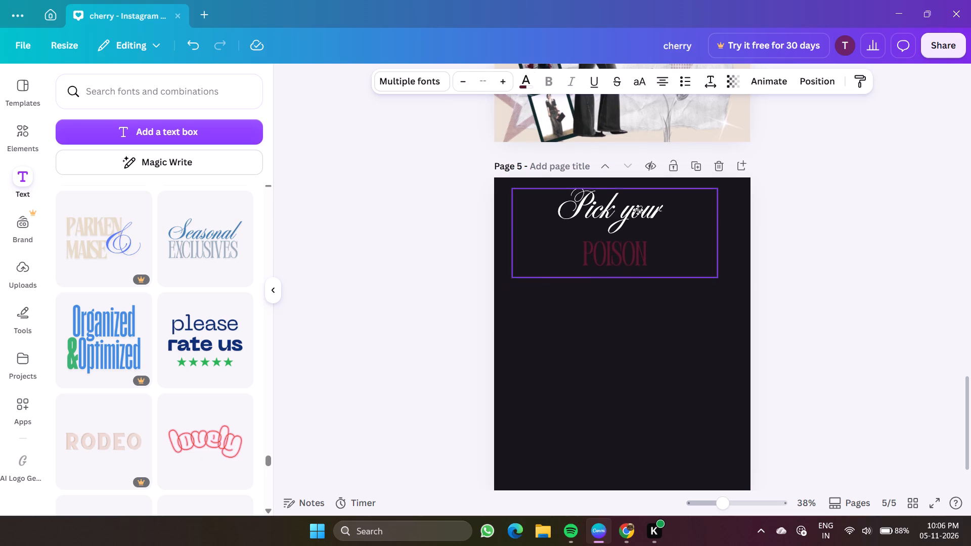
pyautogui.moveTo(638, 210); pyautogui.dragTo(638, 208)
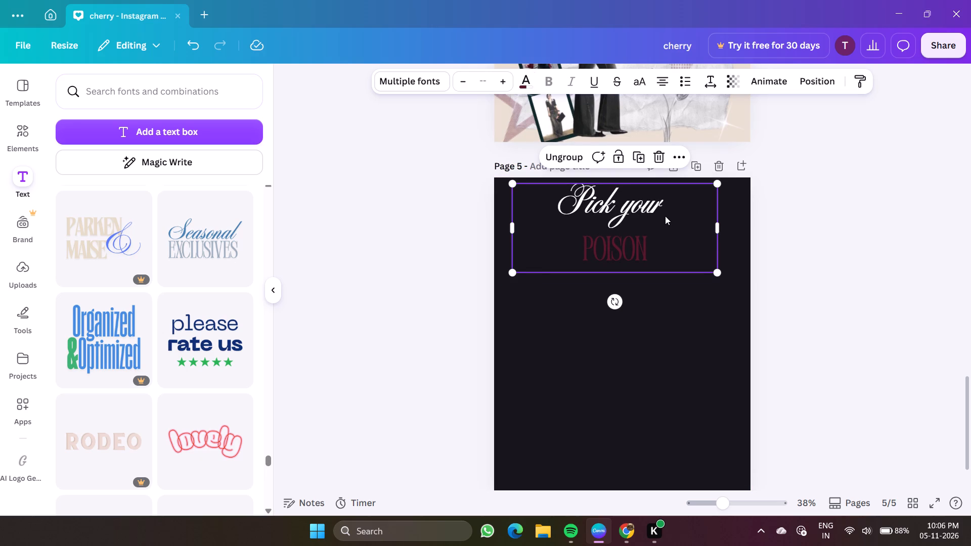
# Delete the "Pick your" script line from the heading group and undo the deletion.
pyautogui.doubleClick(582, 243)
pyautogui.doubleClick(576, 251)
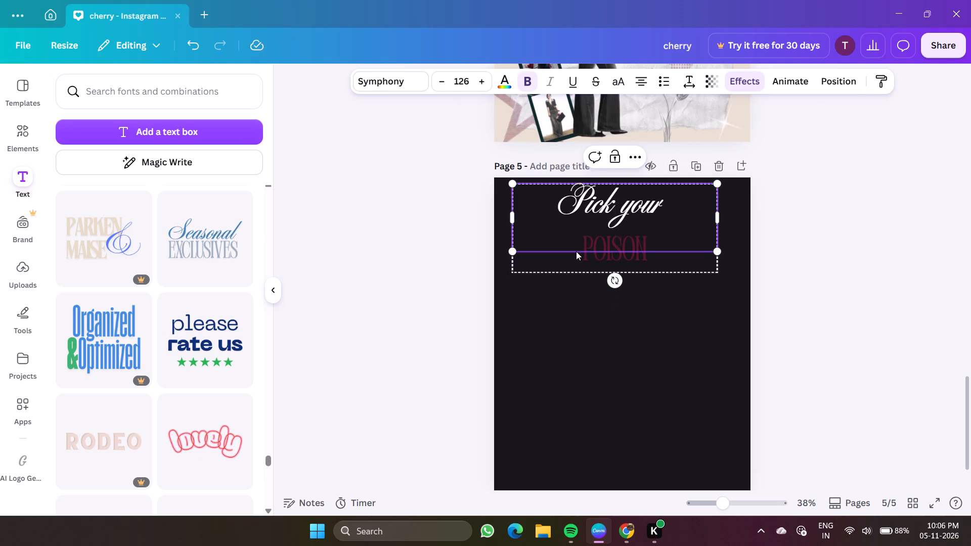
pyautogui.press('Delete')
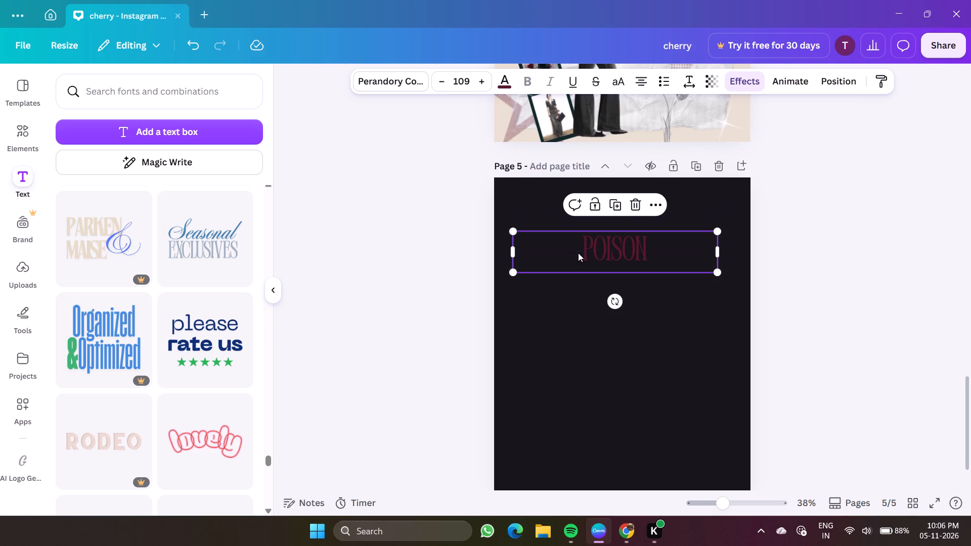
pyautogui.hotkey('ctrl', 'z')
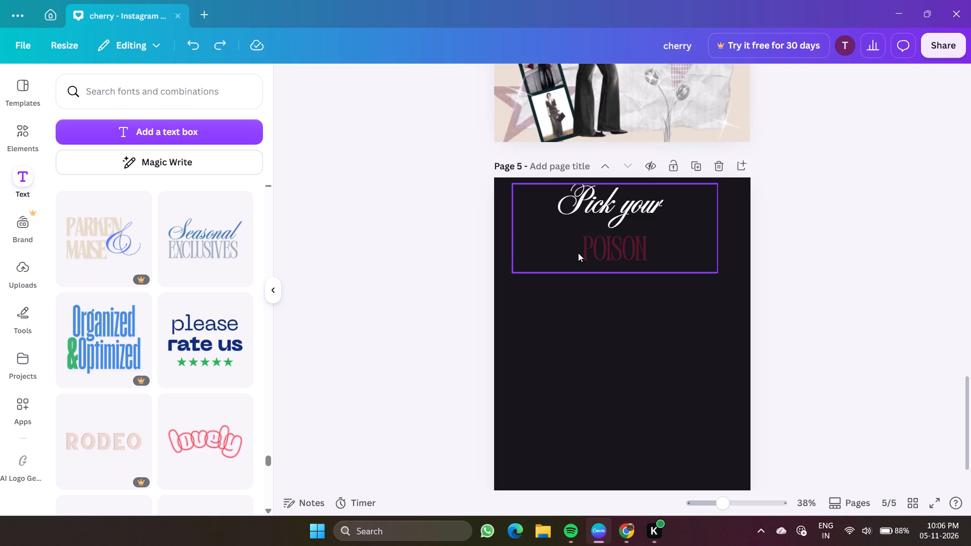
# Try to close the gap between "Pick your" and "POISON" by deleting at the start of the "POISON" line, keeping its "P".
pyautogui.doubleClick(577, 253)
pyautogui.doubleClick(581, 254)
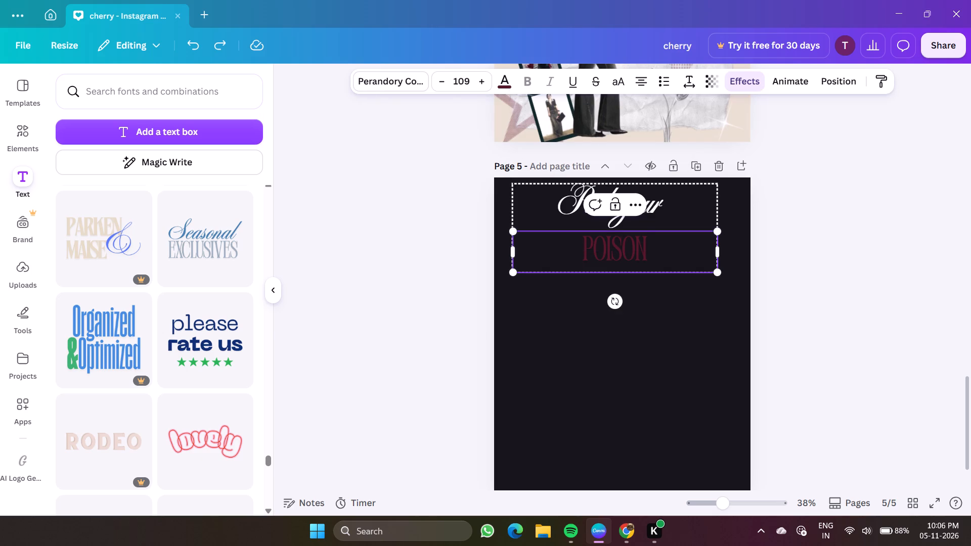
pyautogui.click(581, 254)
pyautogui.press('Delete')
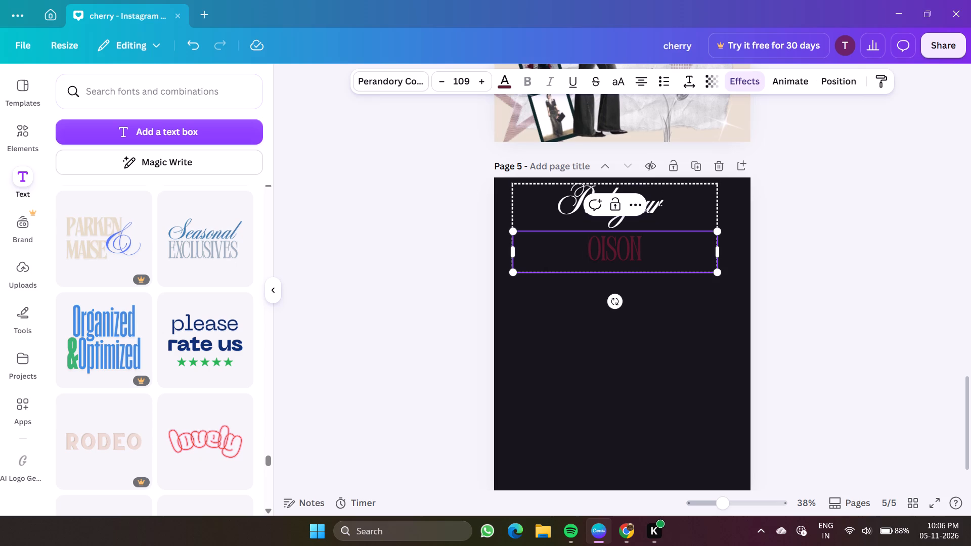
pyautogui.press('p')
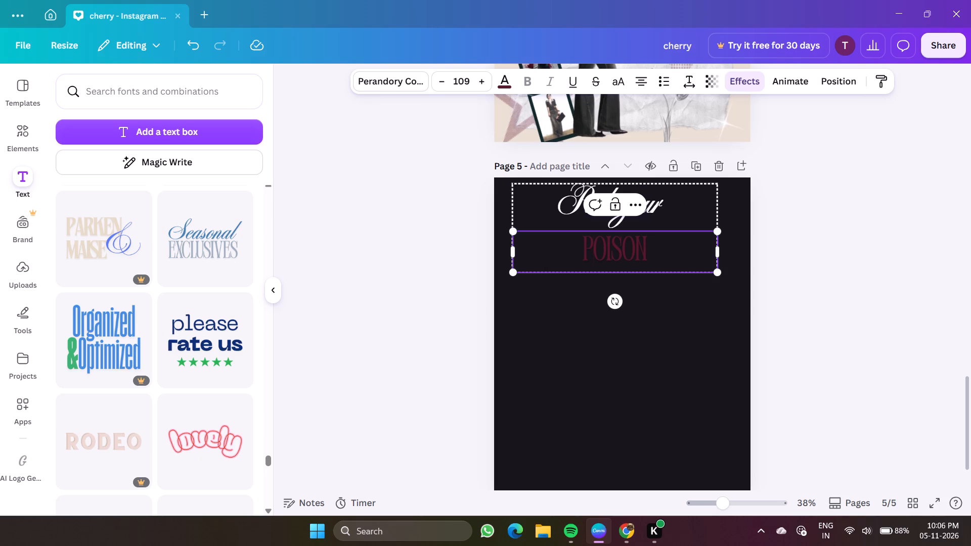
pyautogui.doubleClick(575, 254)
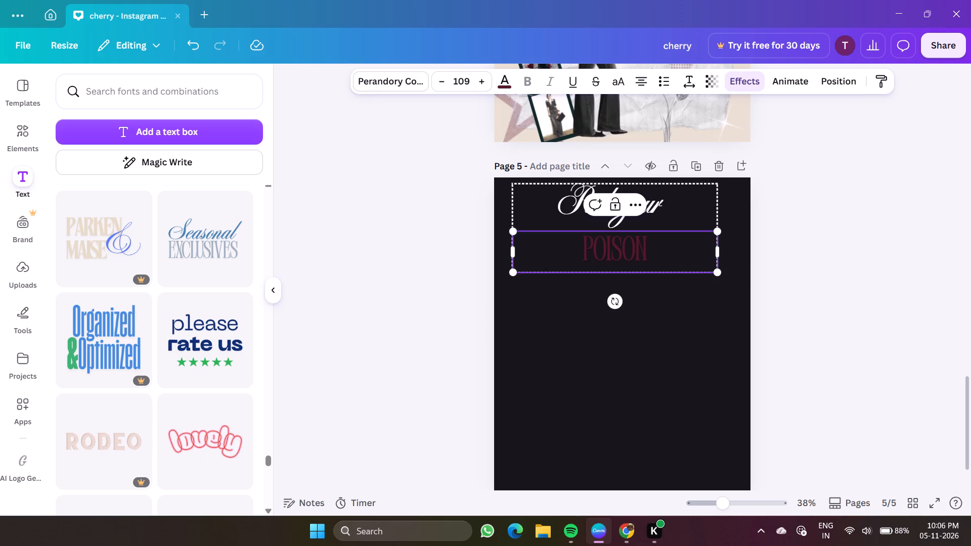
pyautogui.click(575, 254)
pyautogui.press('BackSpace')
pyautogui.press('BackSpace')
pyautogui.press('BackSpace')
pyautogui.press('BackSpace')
# Undo the recent heading edits back through the line break added after "Pick your".
pyautogui.hotkey('ctrl', 'z')
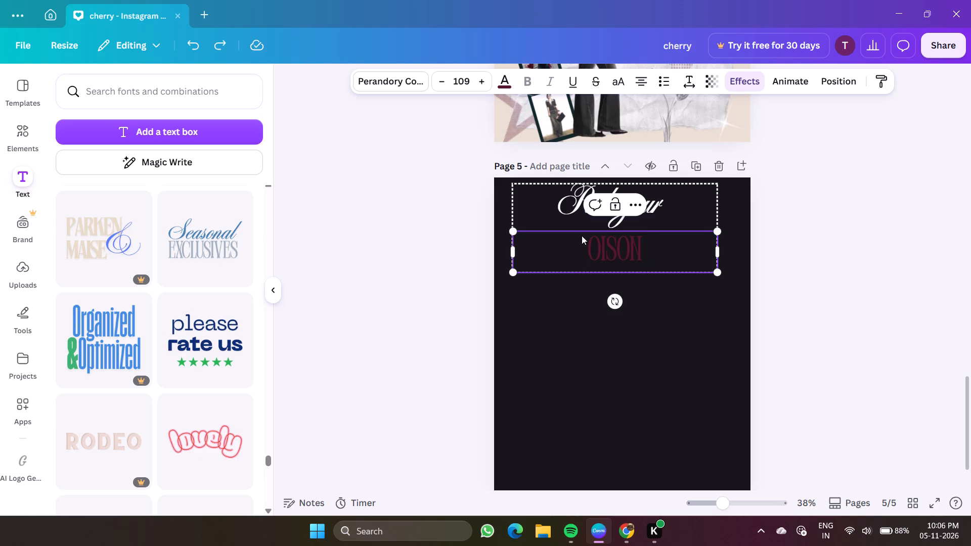
pyautogui.hotkey('ctrl', 'z')
pyautogui.hotkey('ctrl', 'z')
pyautogui.hotkey('ctrl', 'z')
pyautogui.hotkey('ctrl', 'z')
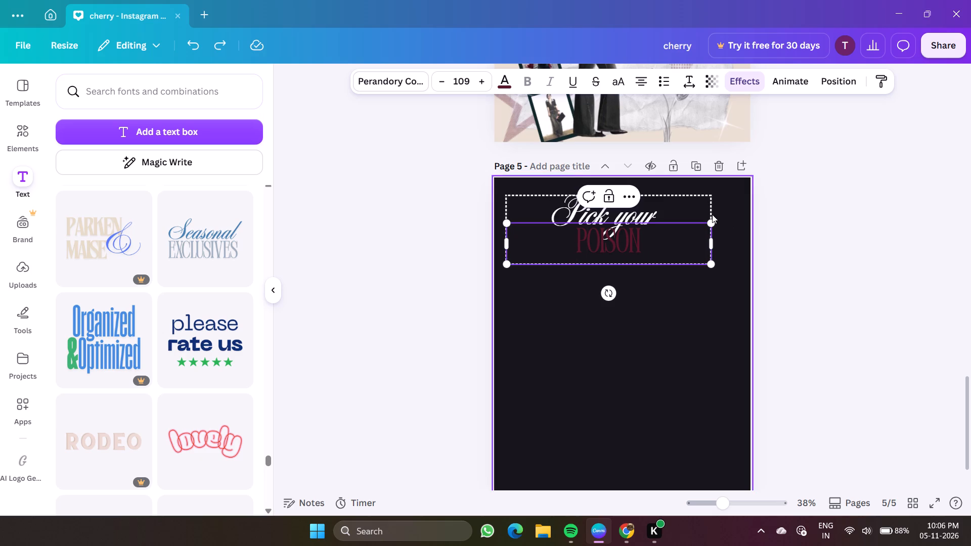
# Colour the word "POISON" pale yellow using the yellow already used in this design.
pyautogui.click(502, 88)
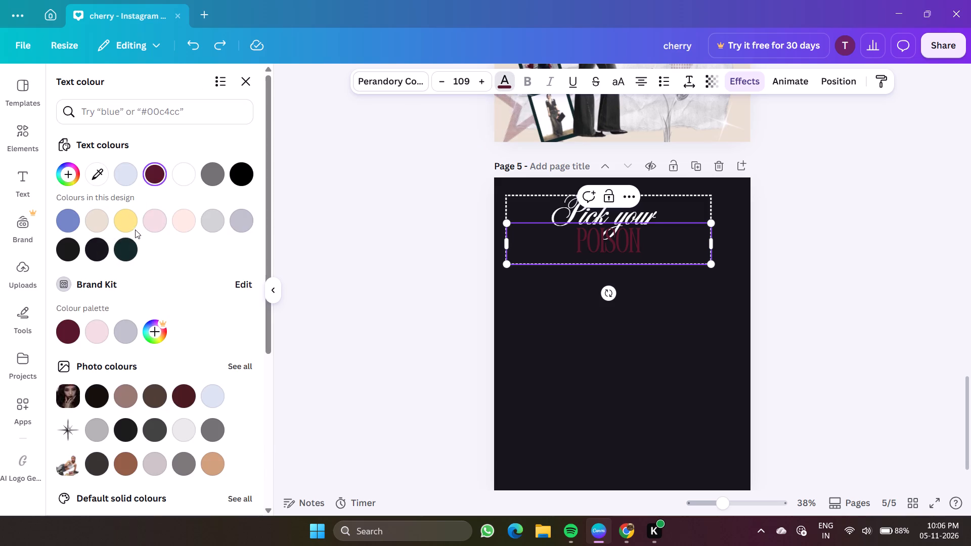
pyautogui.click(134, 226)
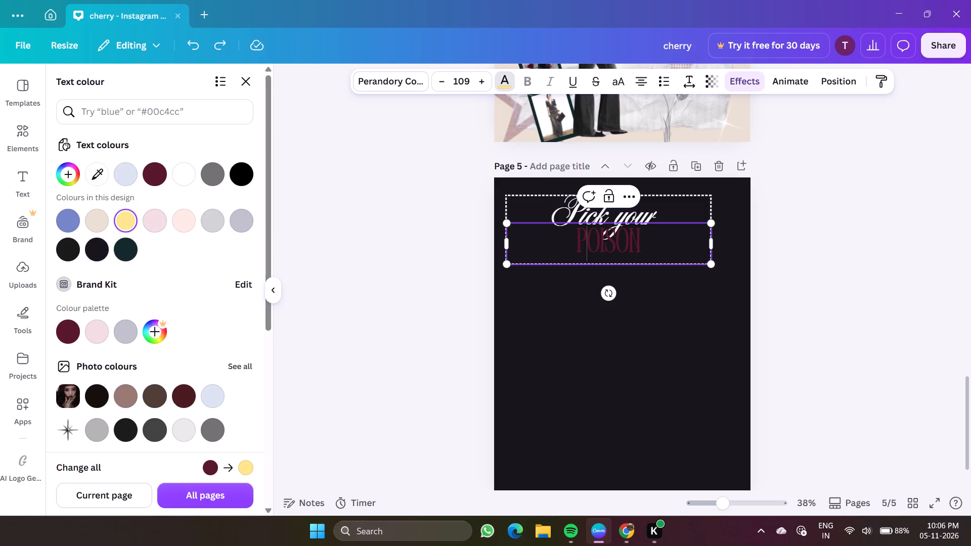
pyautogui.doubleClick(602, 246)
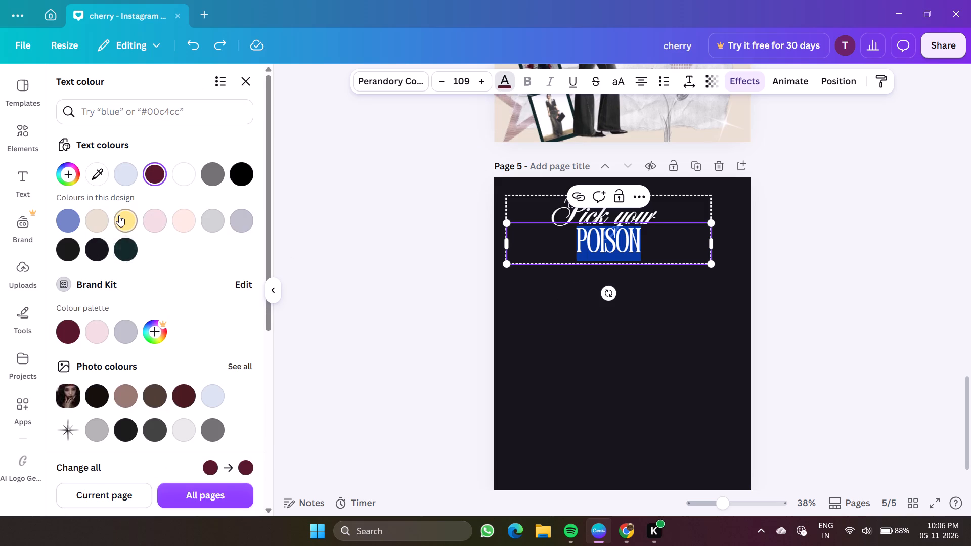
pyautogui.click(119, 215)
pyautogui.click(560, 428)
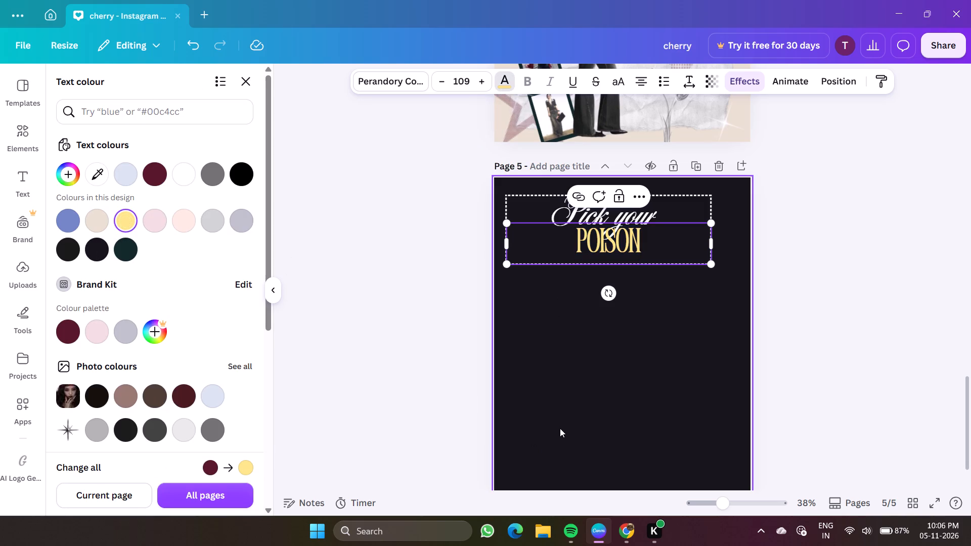
# Colour the word "POISON" Pastel greyblue (#bfc0cb).
pyautogui.doubleClick(634, 244)
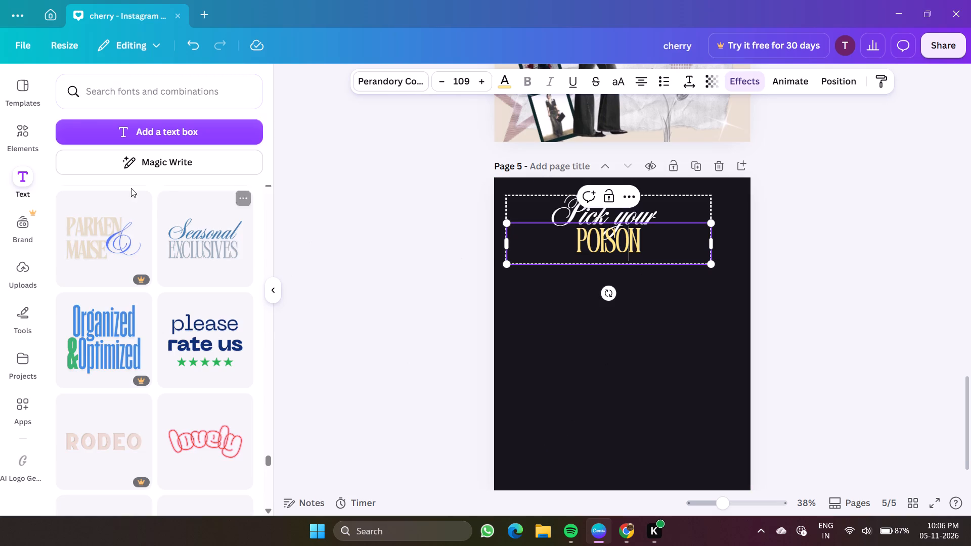
pyautogui.click(507, 82)
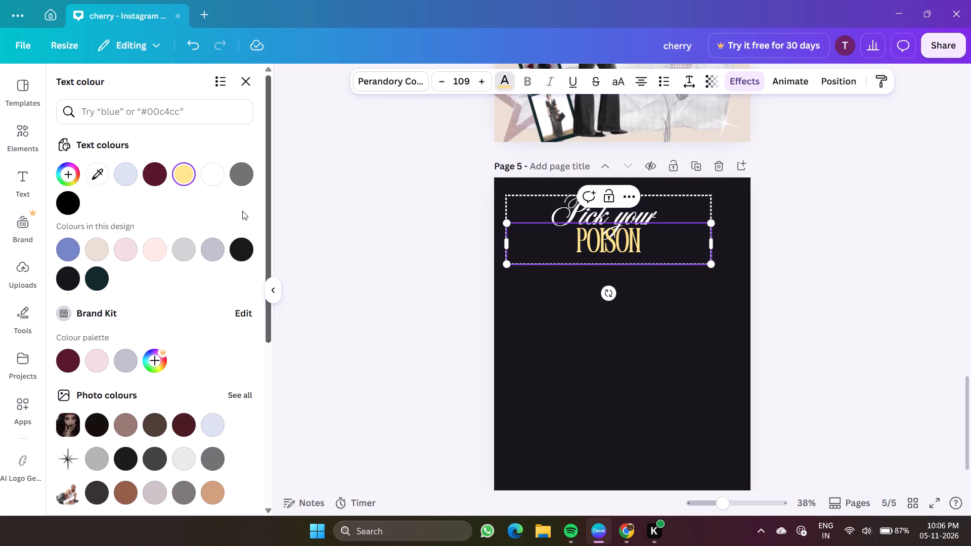
pyautogui.click(208, 247)
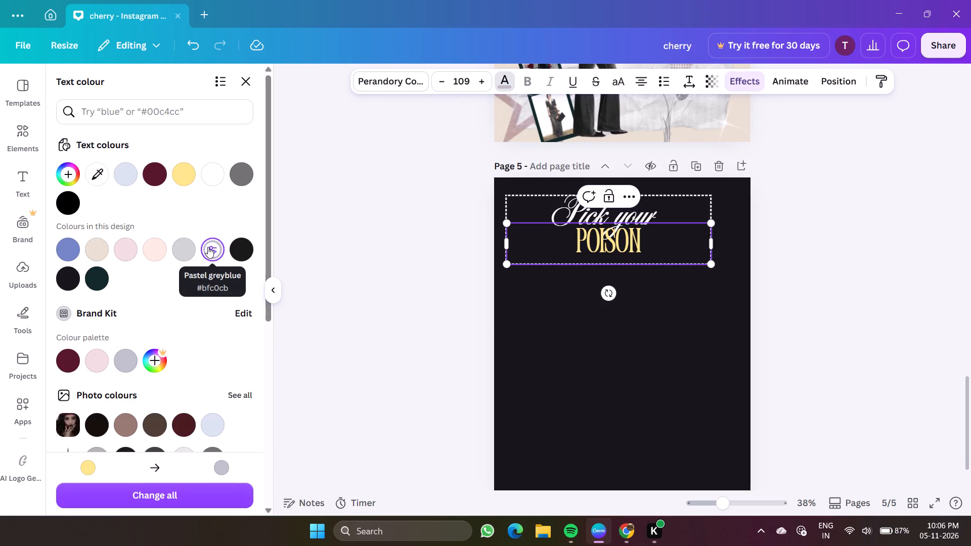
pyautogui.doubleClick(591, 244)
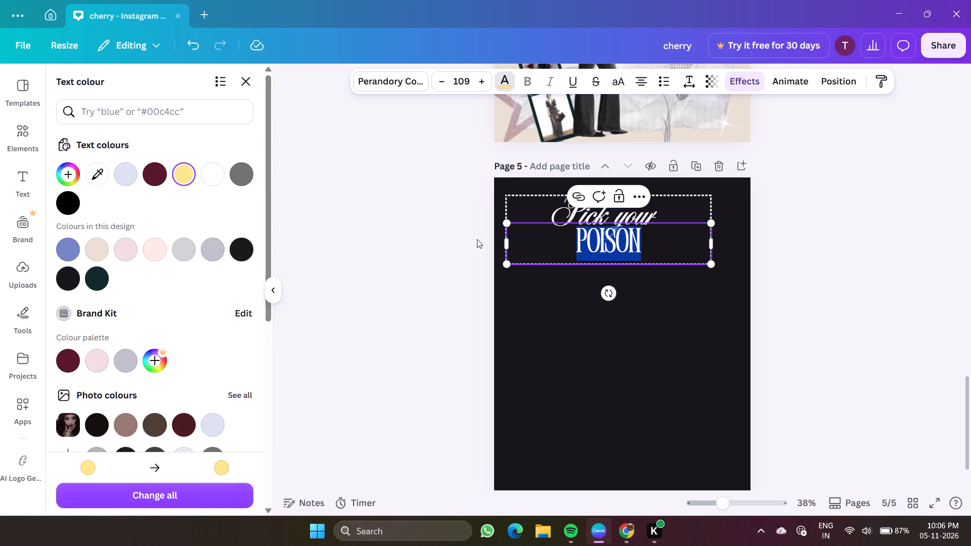
pyautogui.click(208, 251)
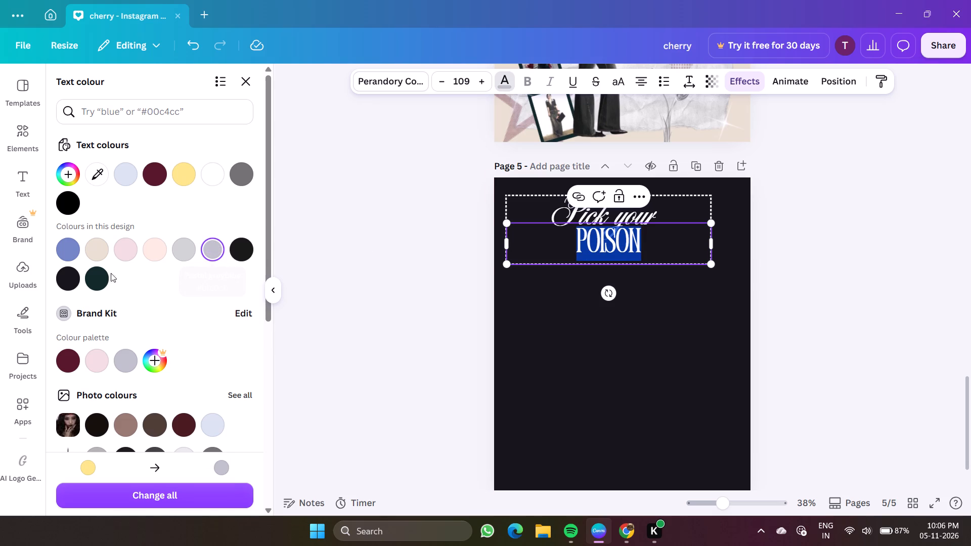
pyautogui.doubleClick(604, 320)
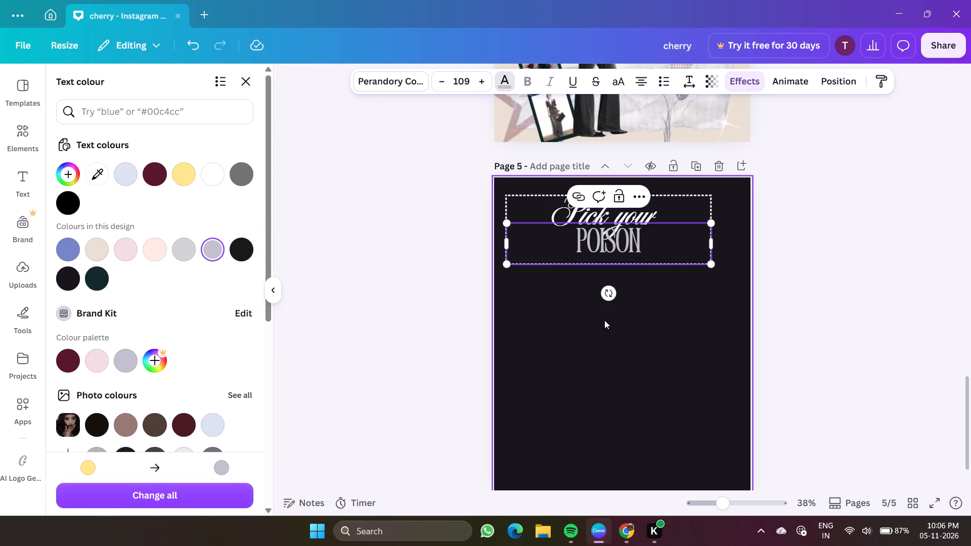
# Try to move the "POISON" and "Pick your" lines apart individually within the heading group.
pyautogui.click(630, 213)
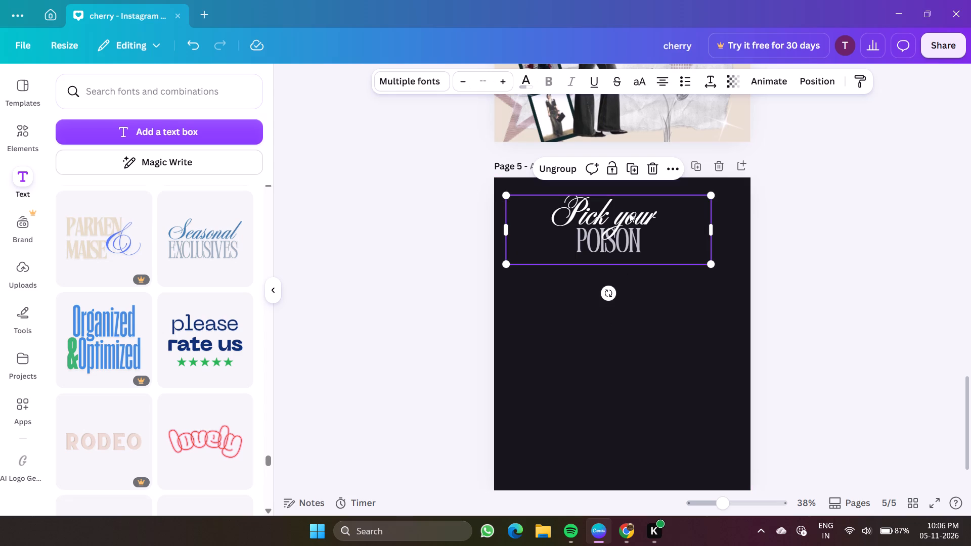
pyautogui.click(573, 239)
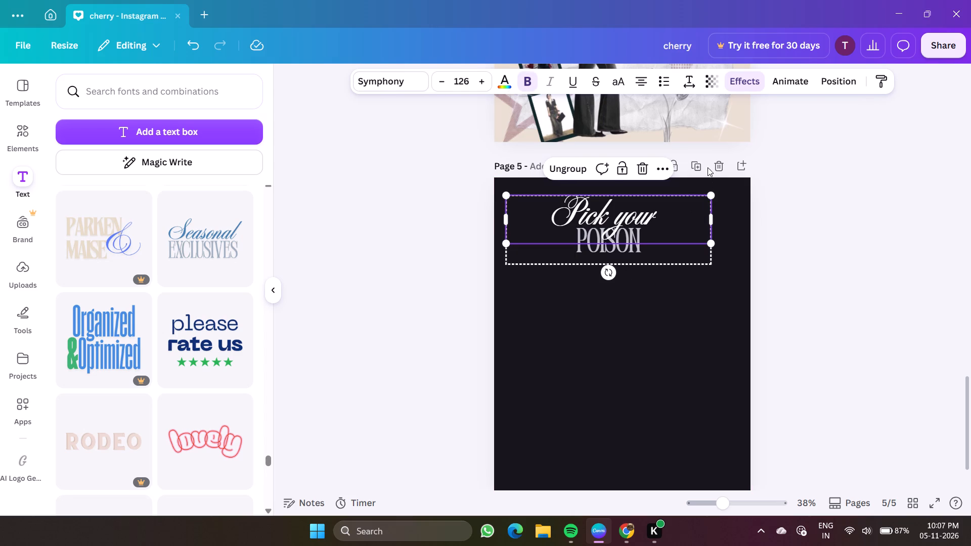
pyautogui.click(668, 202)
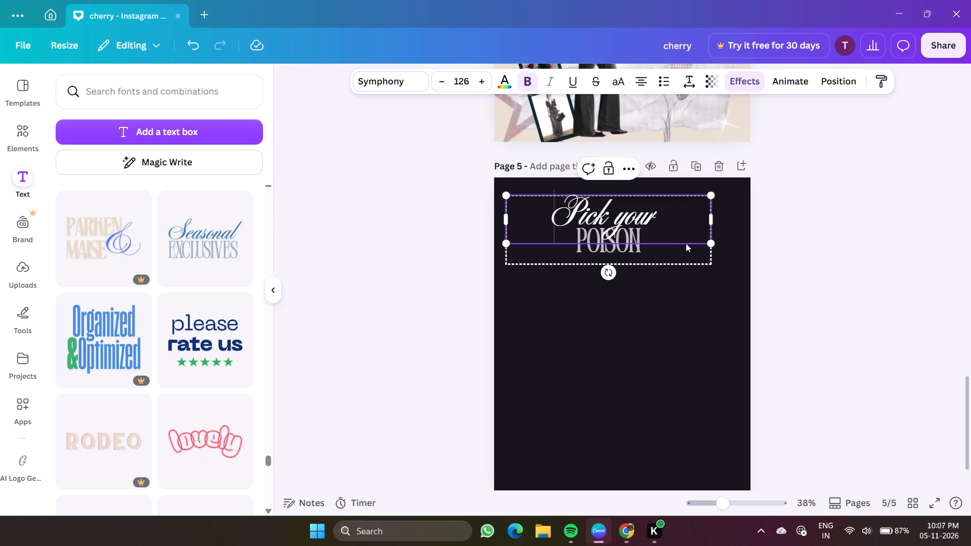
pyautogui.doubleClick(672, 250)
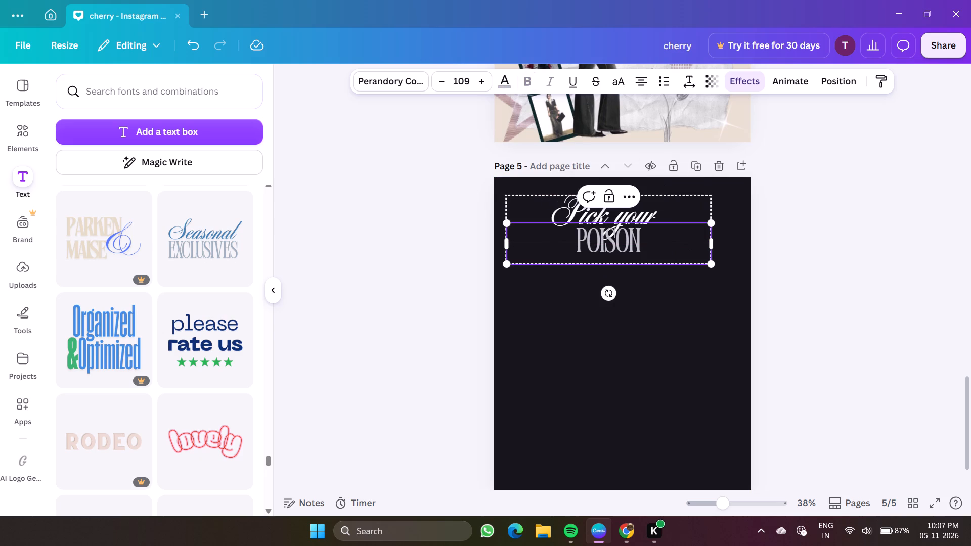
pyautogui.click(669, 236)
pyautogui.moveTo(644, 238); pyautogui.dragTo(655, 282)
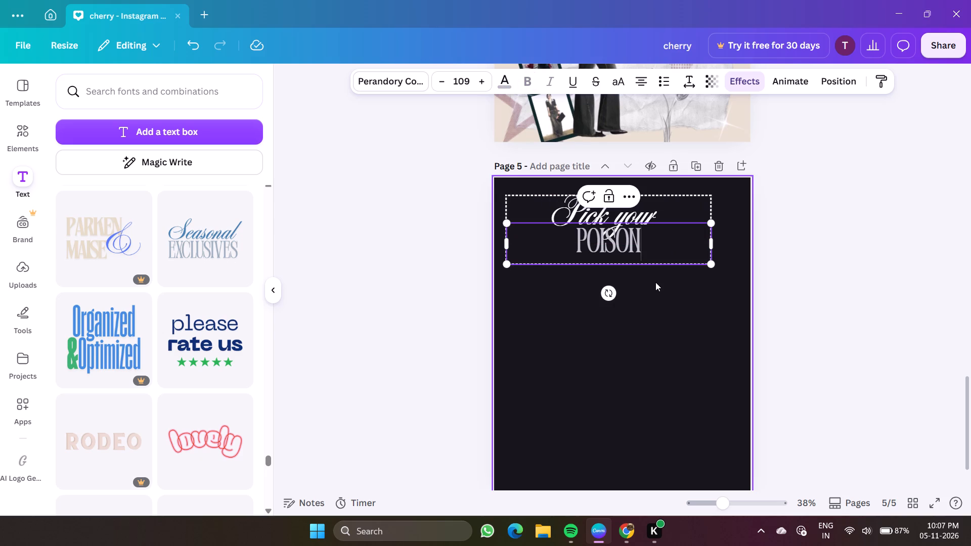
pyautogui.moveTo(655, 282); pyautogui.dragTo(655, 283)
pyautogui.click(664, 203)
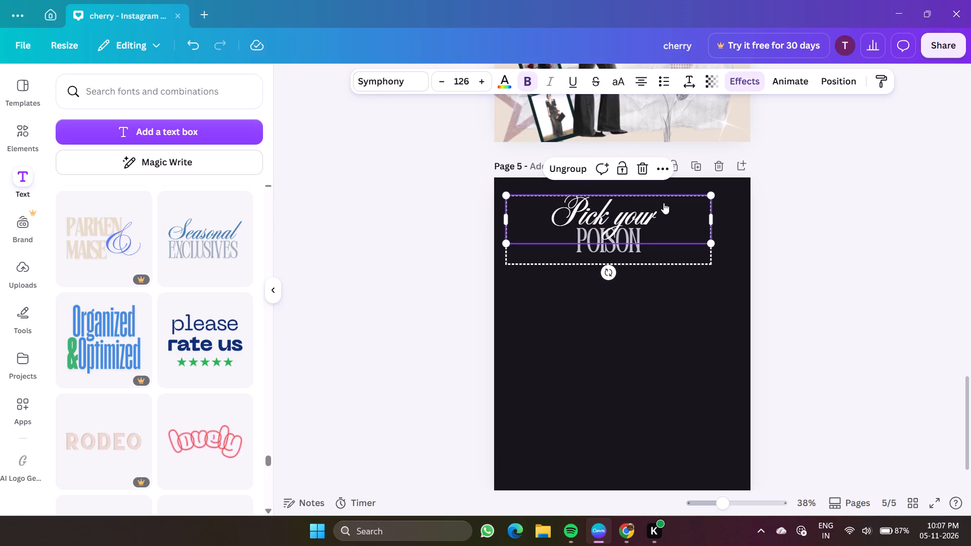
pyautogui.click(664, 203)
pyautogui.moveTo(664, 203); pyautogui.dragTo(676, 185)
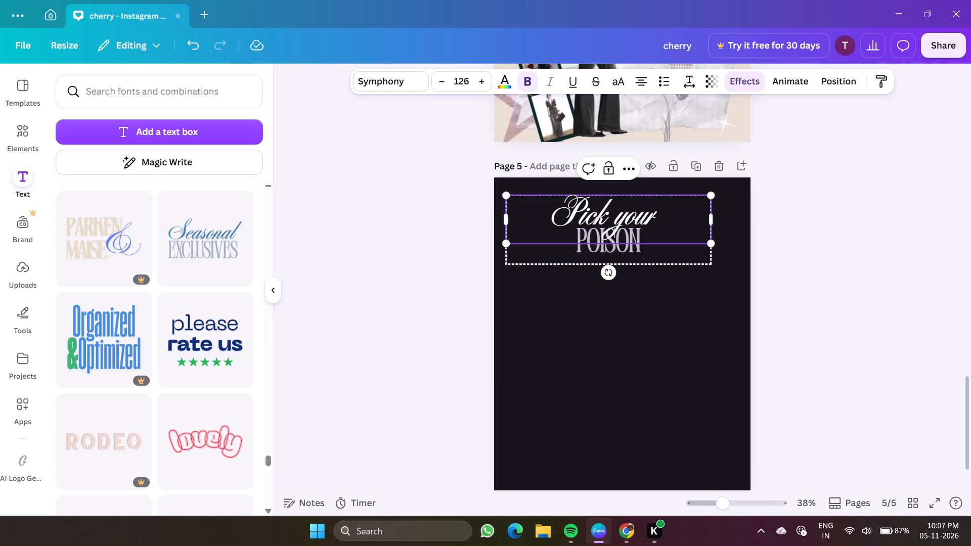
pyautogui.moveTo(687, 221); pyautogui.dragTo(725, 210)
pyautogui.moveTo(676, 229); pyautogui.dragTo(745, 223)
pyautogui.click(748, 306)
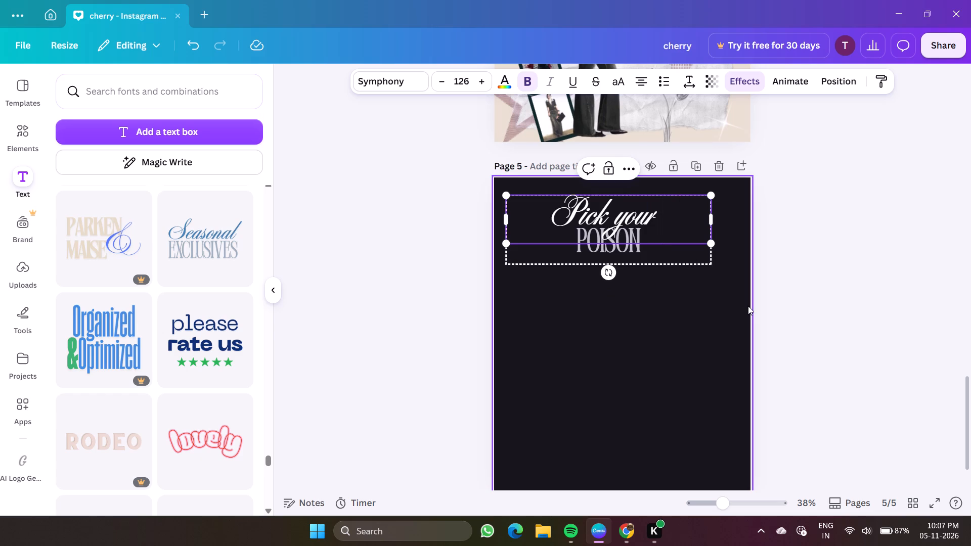
# Move the whole "Pick your POISON" heading group slightly higher, closer to the top edge of page 5.
pyautogui.click(619, 230)
pyautogui.moveTo(619, 230); pyautogui.dragTo(622, 243)
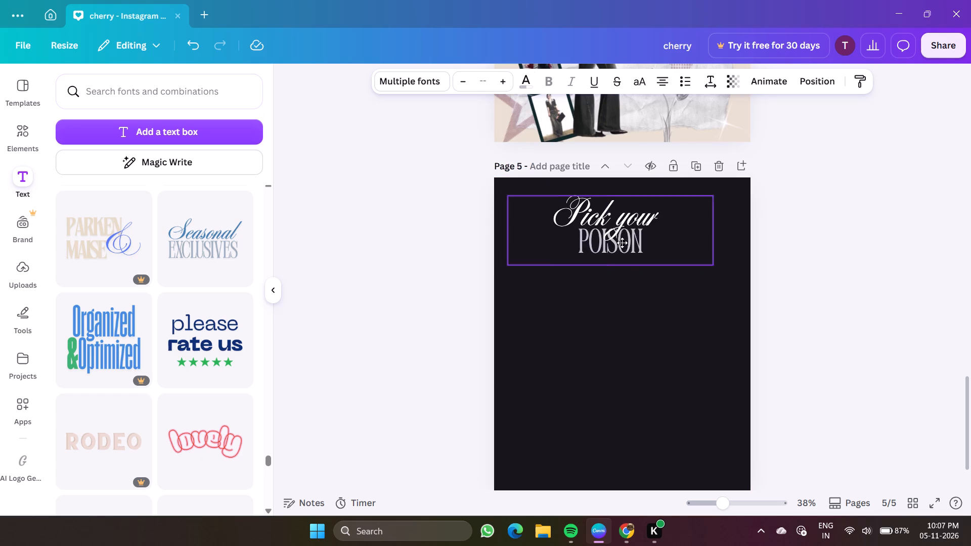
pyautogui.moveTo(622, 243); pyautogui.dragTo(616, 220)
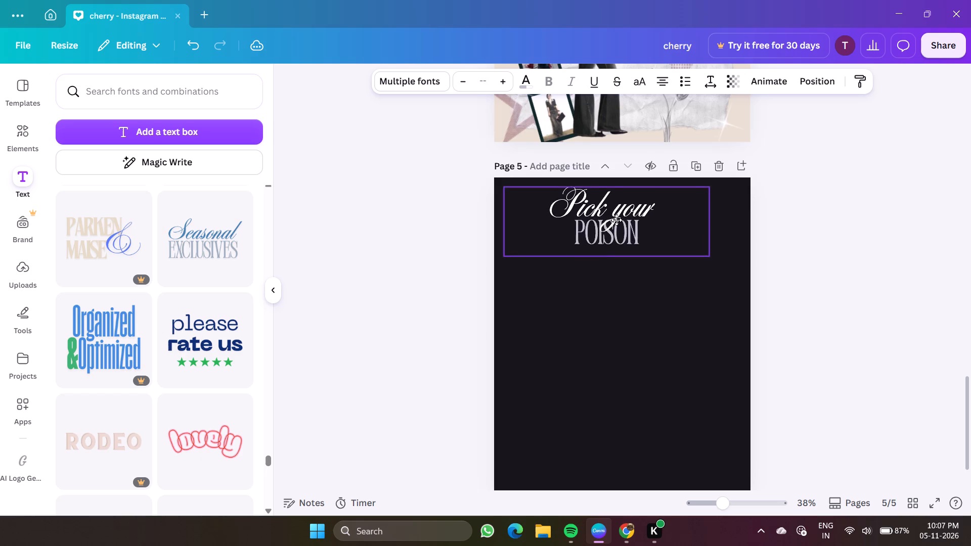
pyautogui.moveTo(616, 220); pyautogui.dragTo(619, 221)
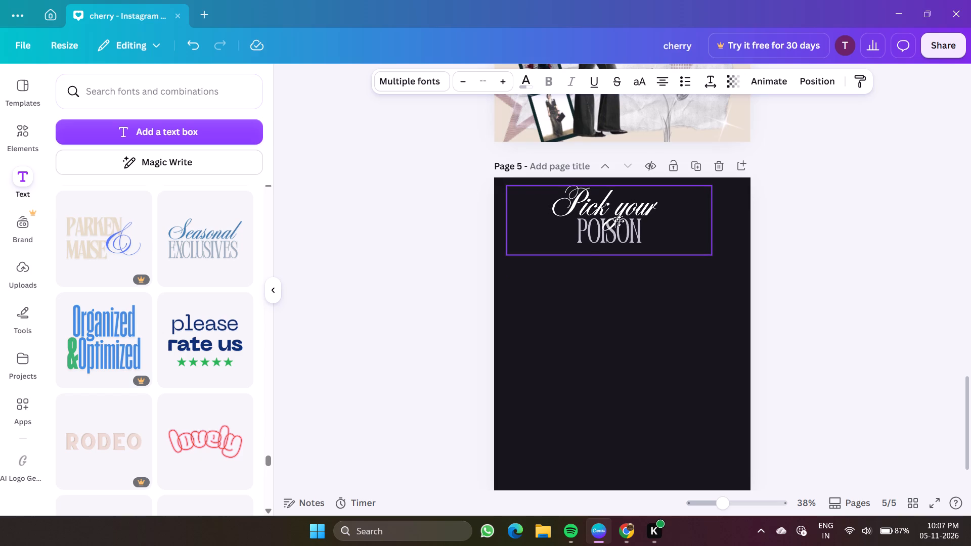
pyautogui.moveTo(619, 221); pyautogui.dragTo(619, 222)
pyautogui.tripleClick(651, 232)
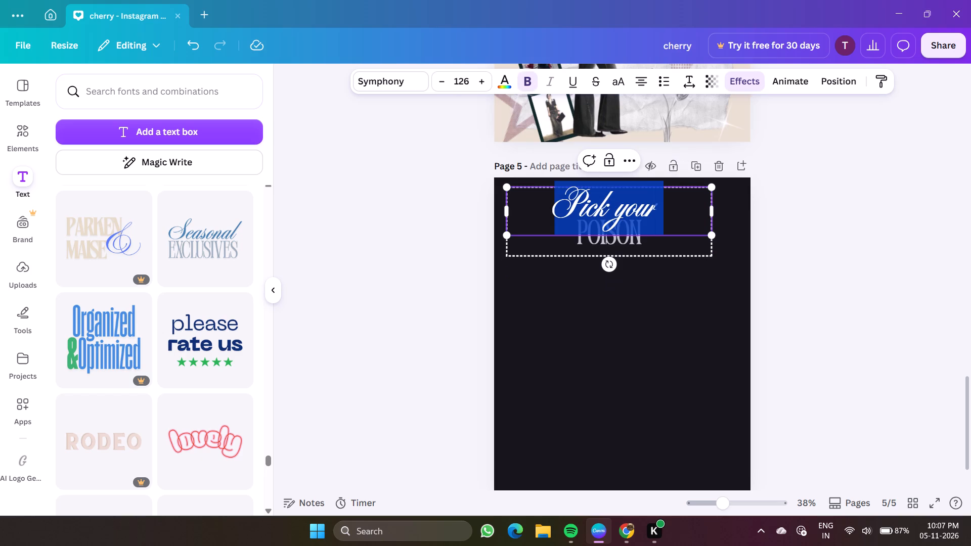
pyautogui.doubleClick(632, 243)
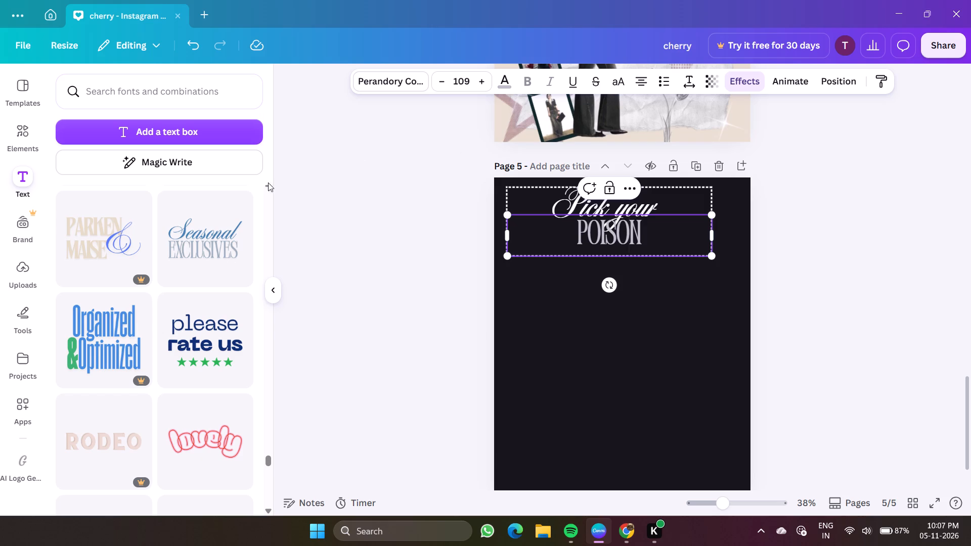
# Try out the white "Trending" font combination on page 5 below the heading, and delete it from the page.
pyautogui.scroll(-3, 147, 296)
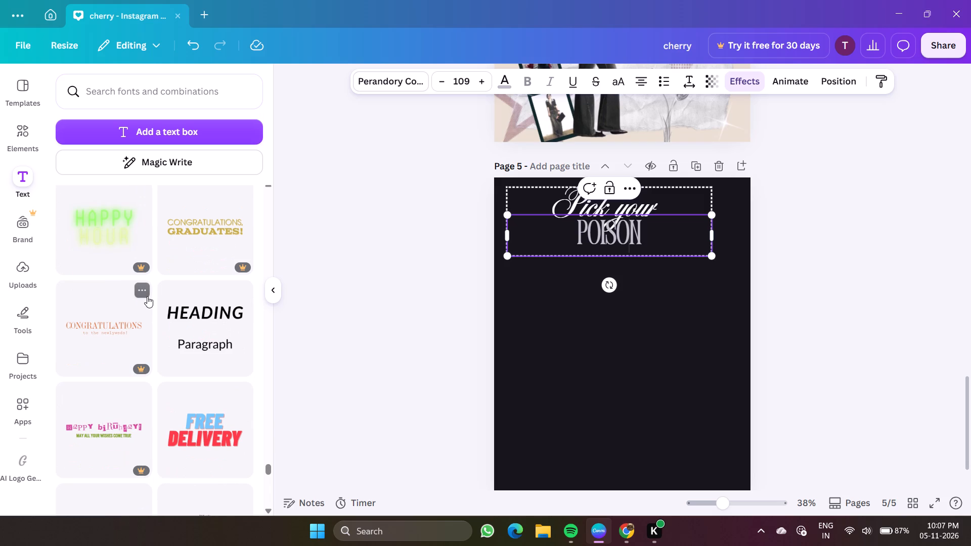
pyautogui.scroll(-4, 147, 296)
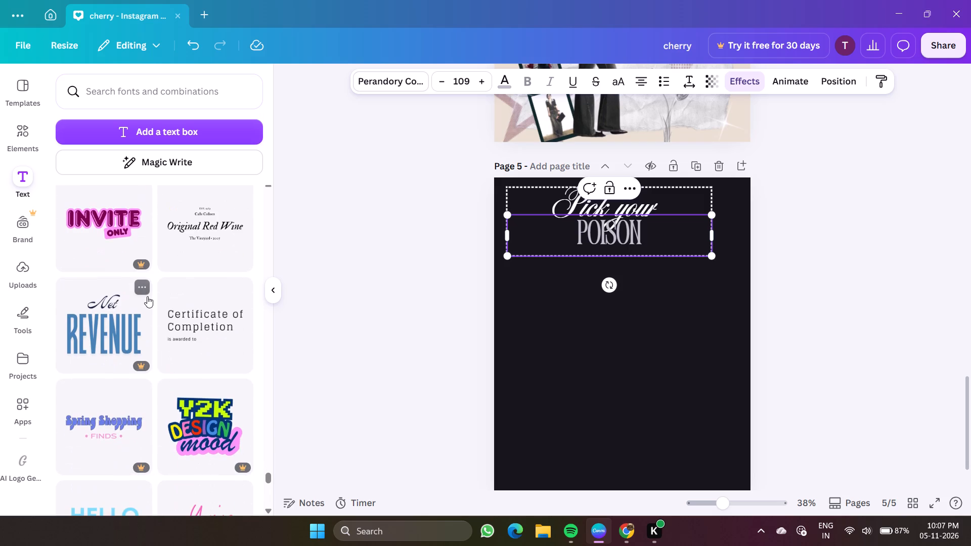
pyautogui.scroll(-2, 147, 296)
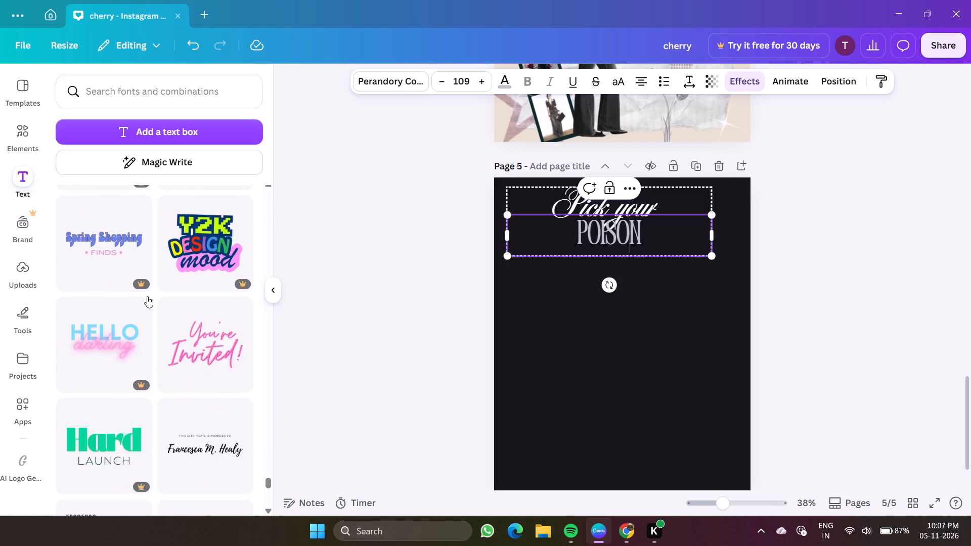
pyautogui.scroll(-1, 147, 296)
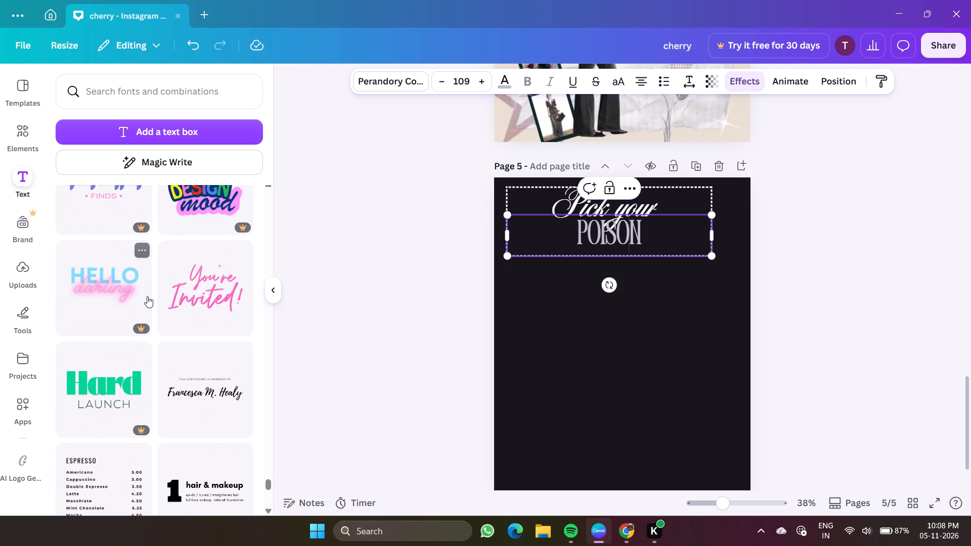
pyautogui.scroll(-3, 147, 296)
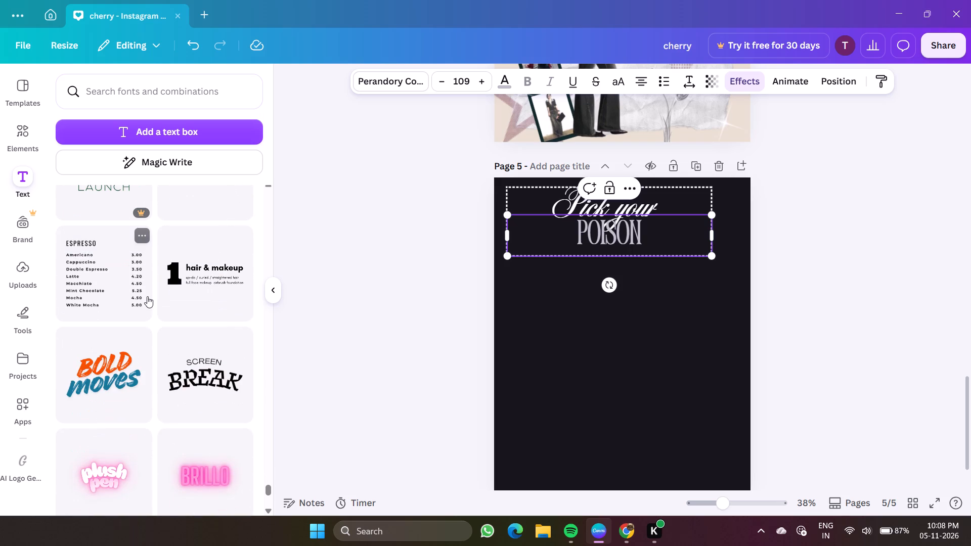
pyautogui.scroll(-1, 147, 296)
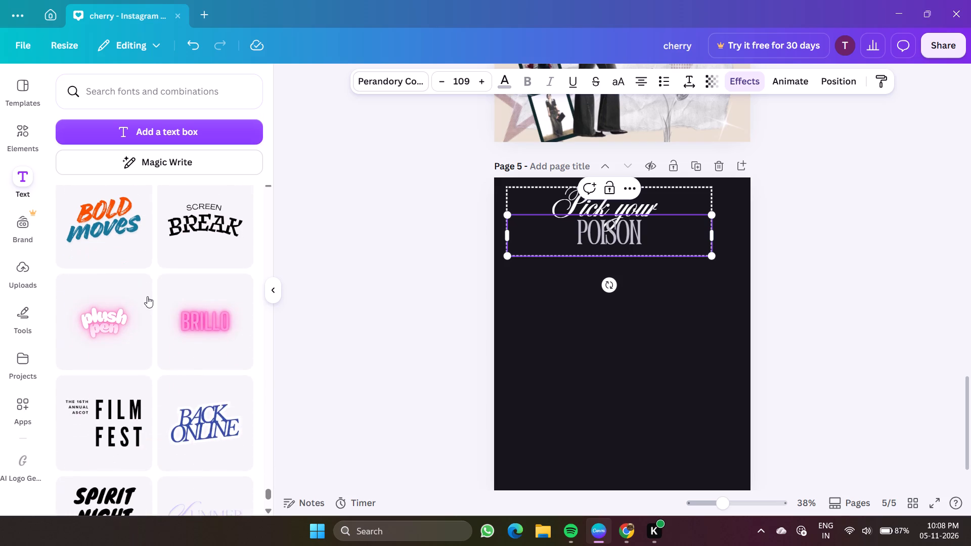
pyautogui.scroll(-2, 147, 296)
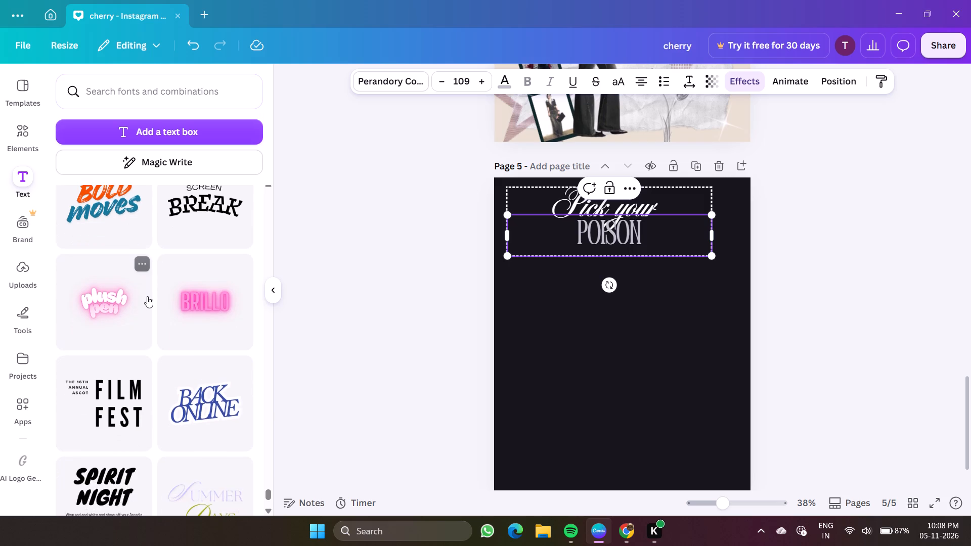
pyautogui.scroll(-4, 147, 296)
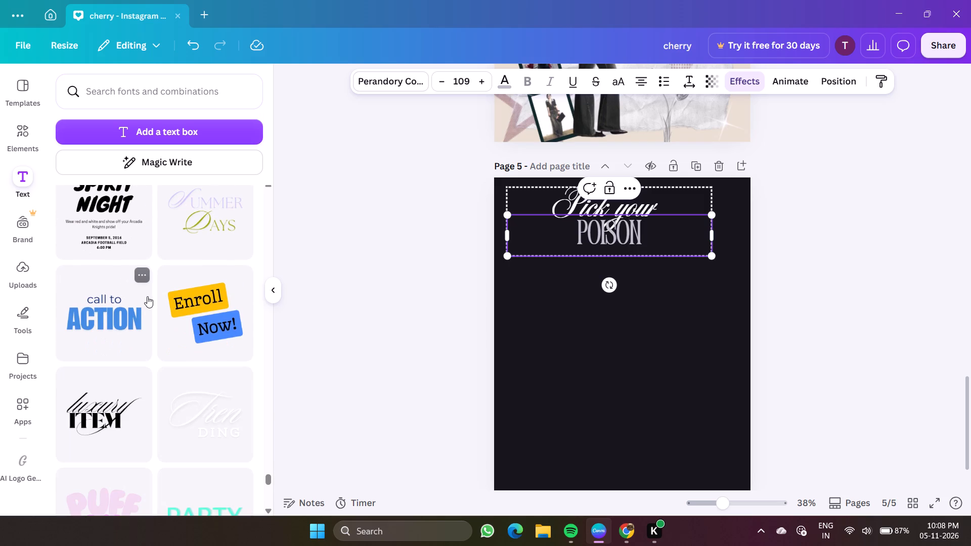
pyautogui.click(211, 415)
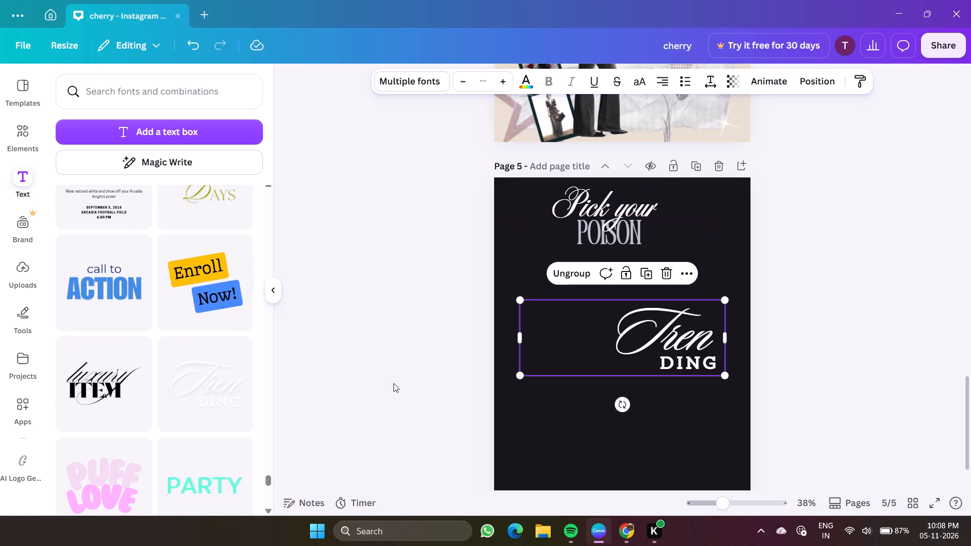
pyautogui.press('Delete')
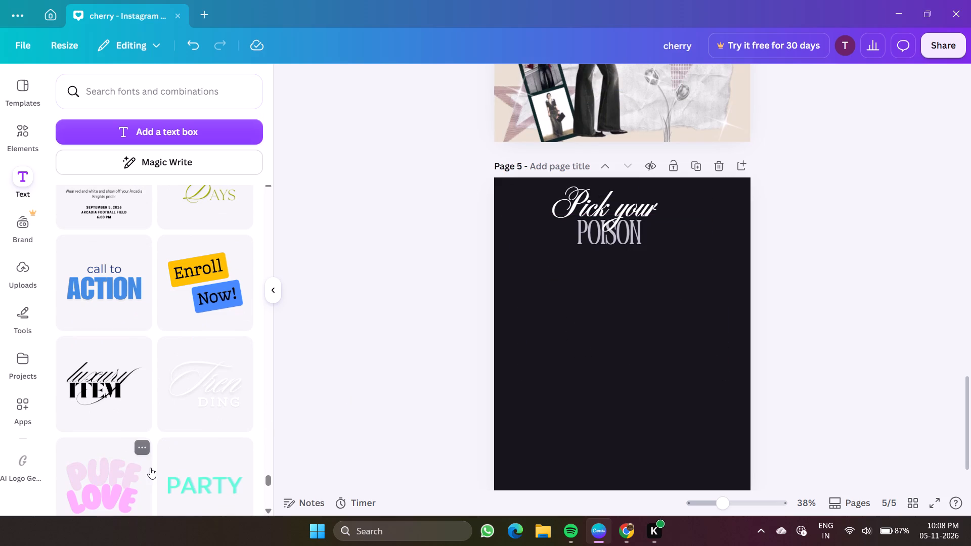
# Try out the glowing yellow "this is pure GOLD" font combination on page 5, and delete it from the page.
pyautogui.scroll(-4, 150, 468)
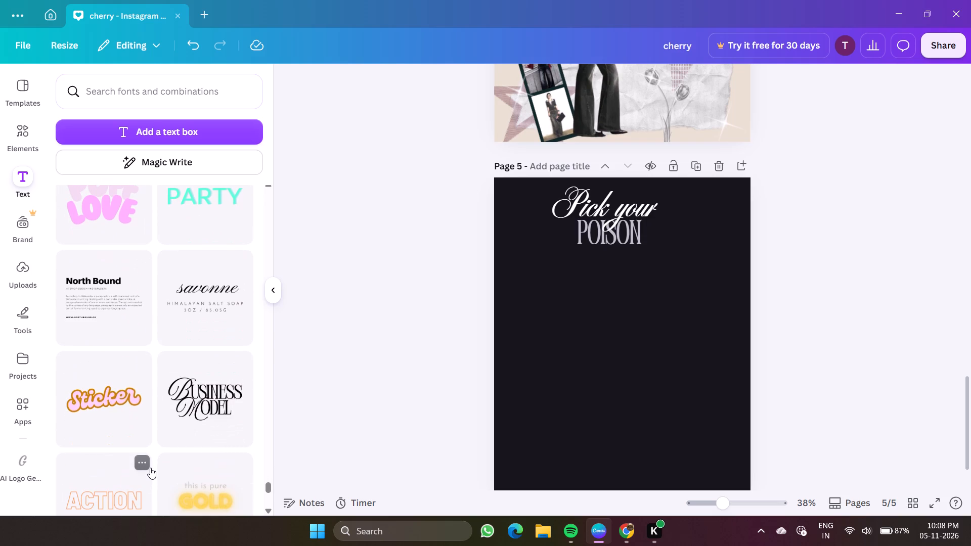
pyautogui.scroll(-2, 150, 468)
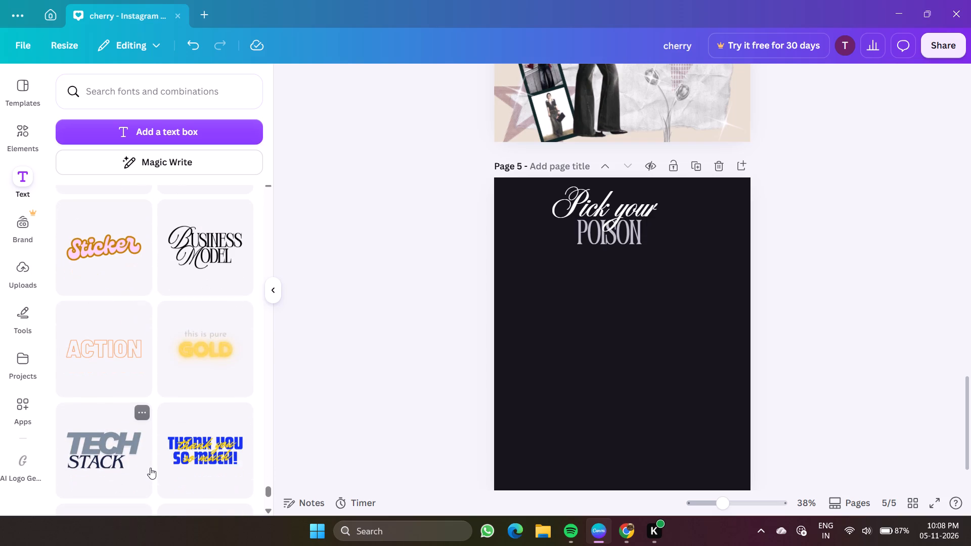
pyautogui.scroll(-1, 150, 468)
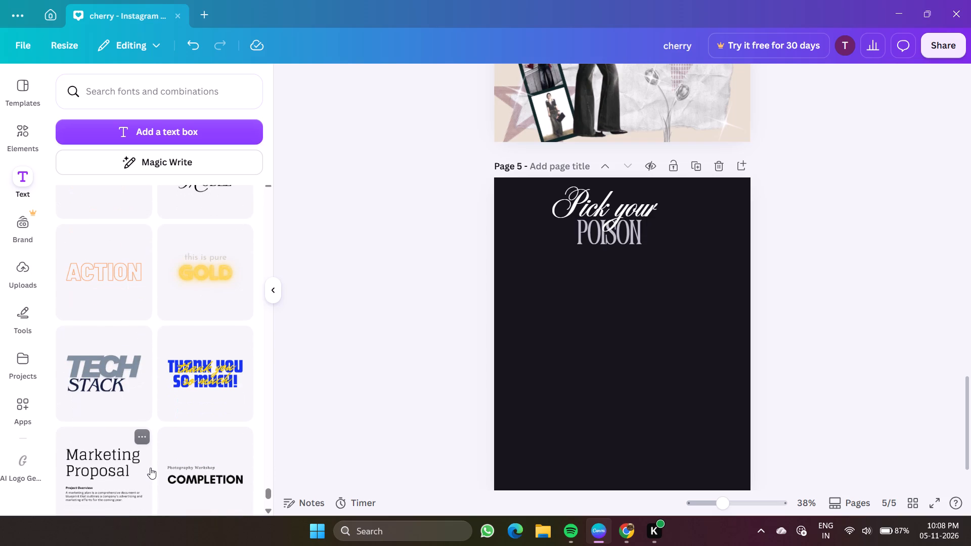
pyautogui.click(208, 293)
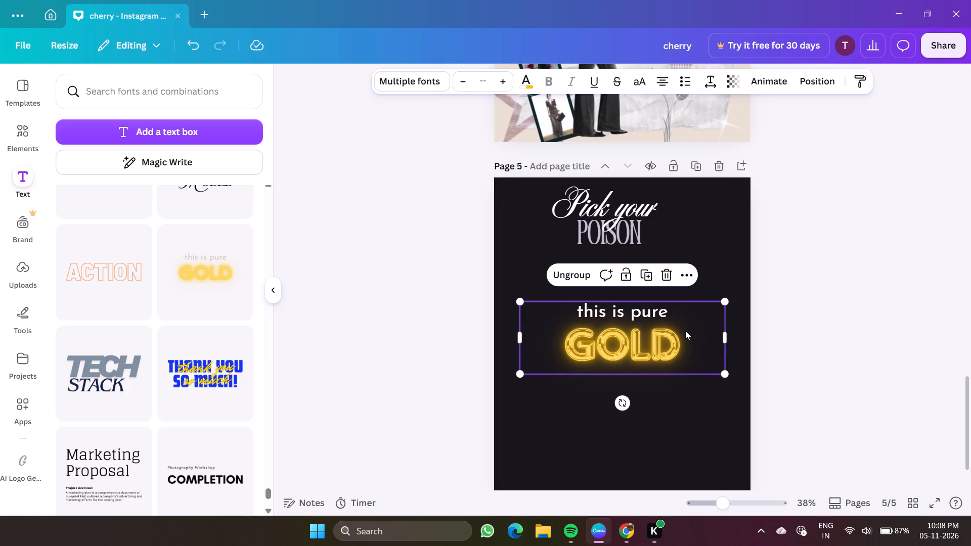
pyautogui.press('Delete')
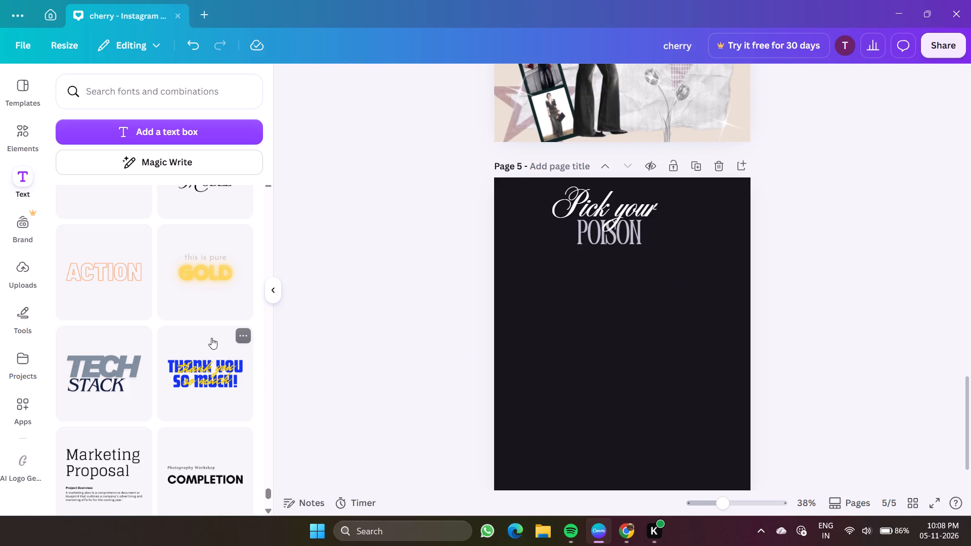
# Browse further through the font combinations for a script-and-bold pairing that suits the "Pick your POISON" heading.
pyautogui.scroll(-4, 211, 338)
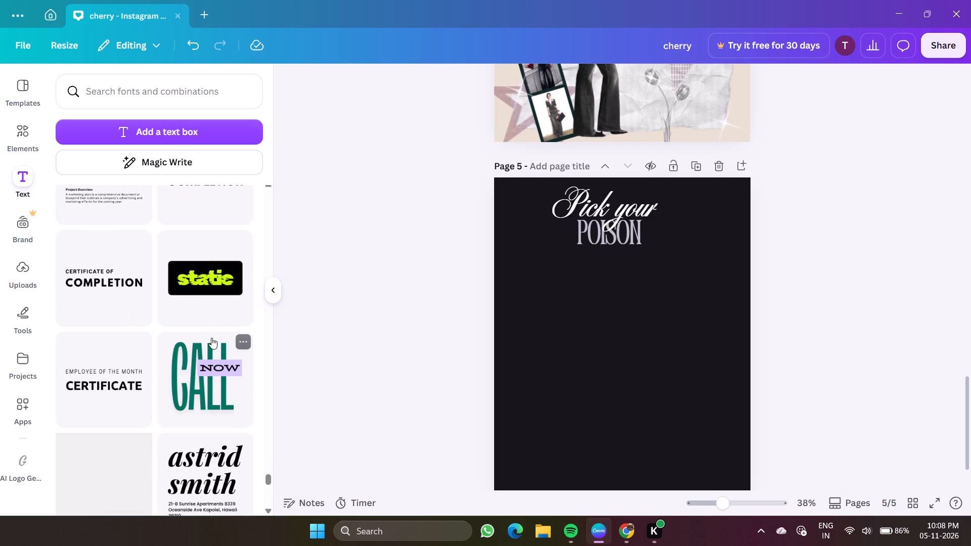
pyautogui.scroll(-2, 211, 338)
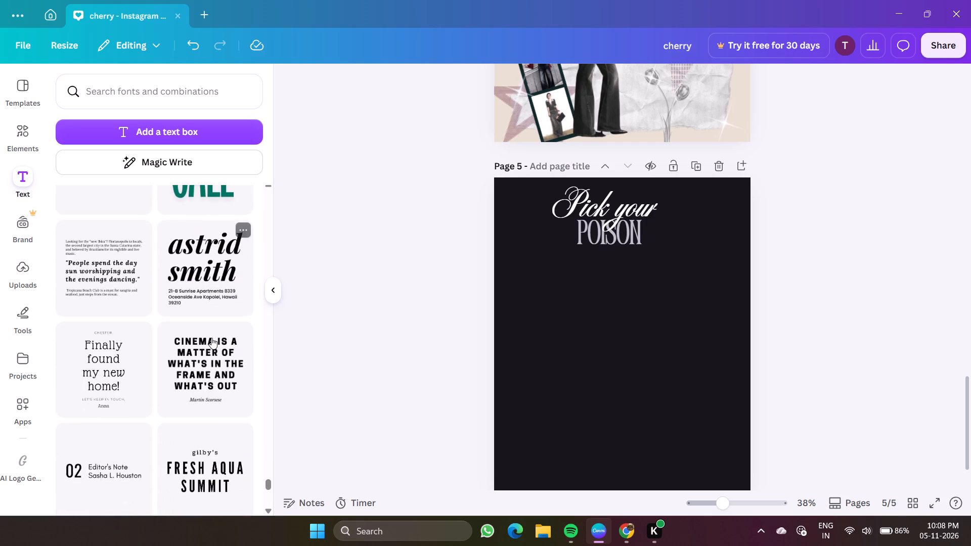
pyautogui.scroll(-5, 211, 338)
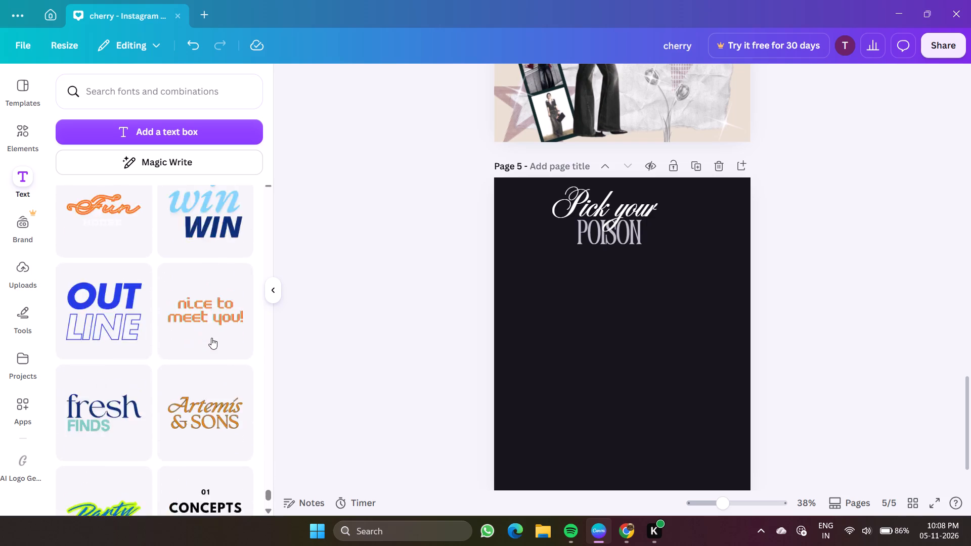
pyautogui.scroll(-2, 211, 338)
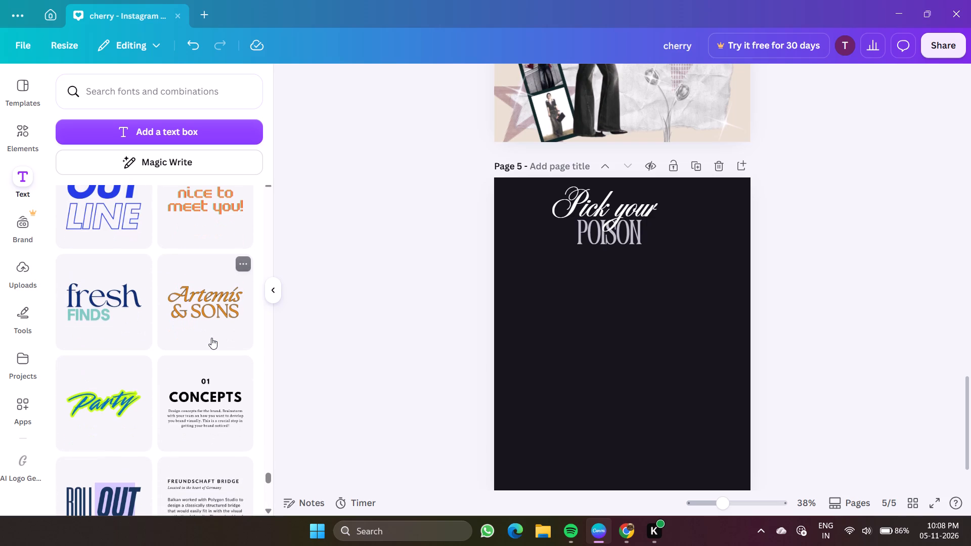
pyautogui.scroll(-1, 211, 338)
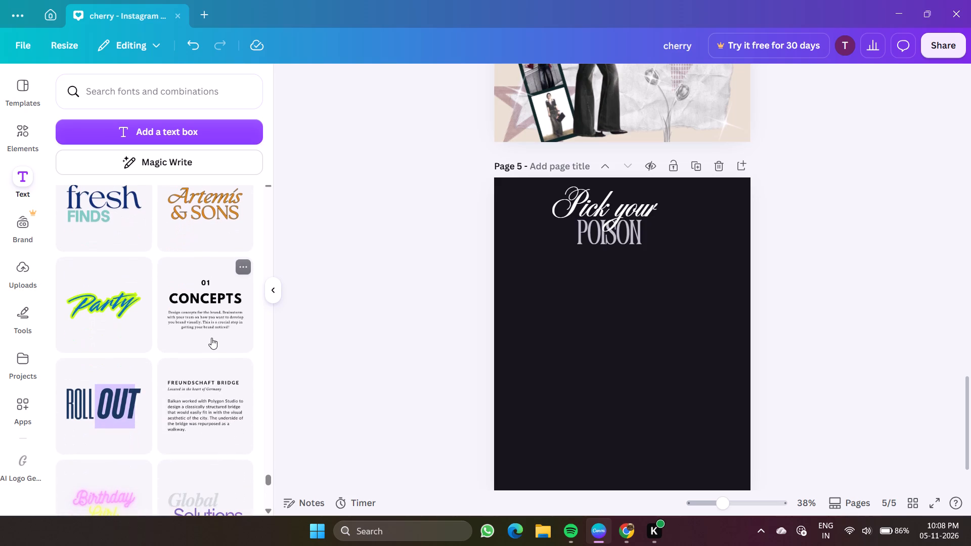
pyautogui.scroll(-2, 211, 338)
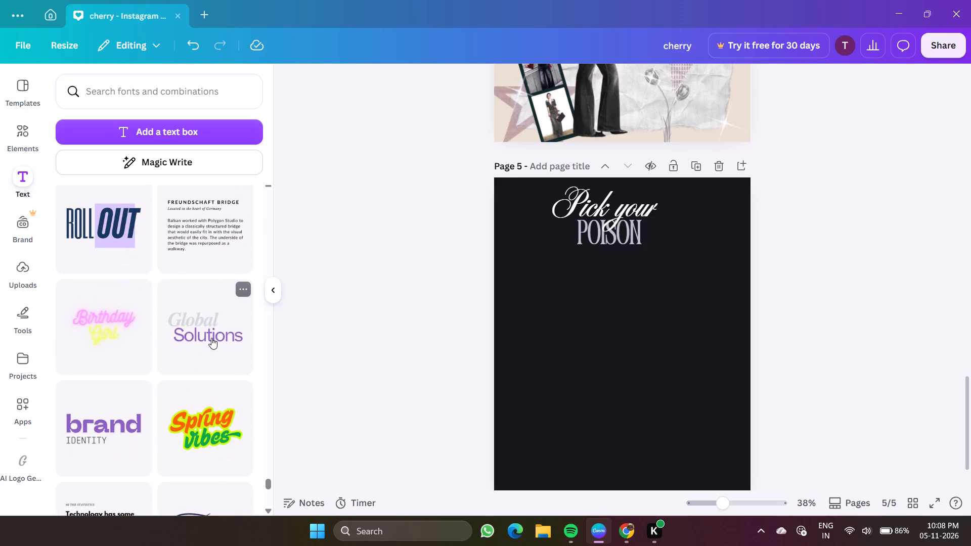
pyautogui.scroll(-3, 211, 338)
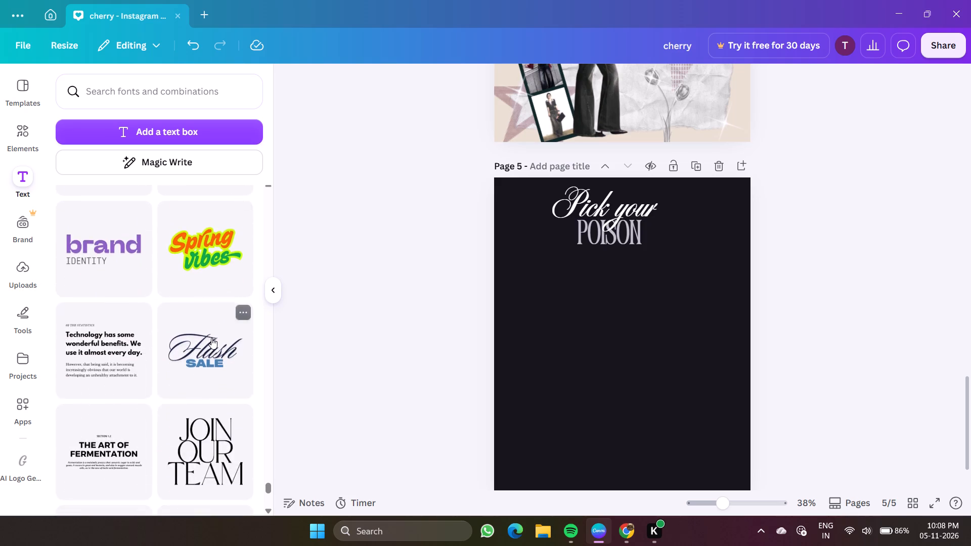
pyautogui.scroll(-2, 211, 338)
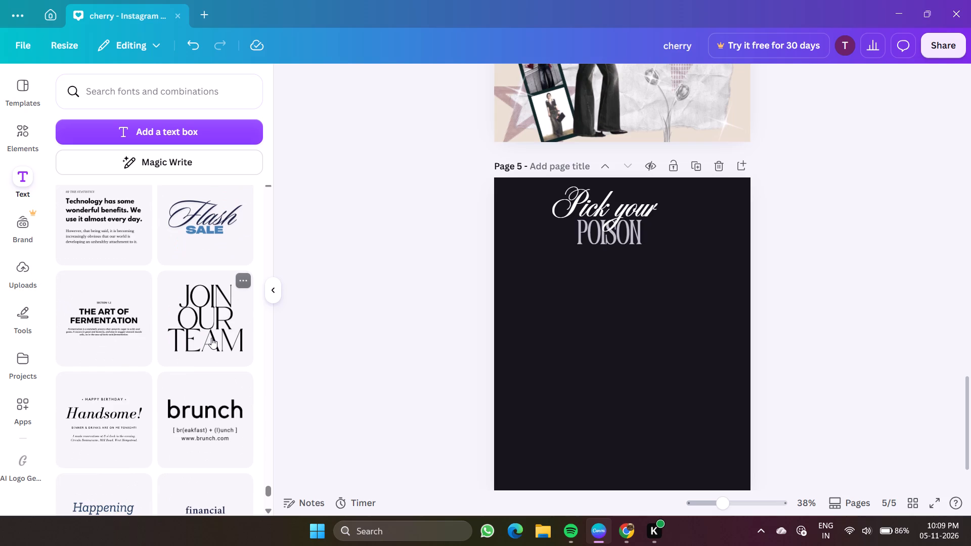
pyautogui.scroll(-5, 211, 338)
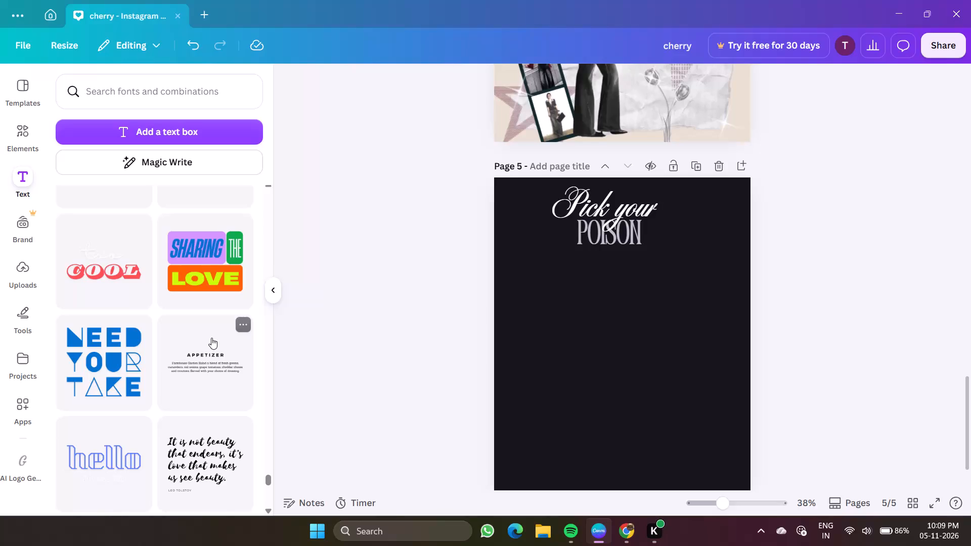
pyautogui.scroll(-4, 211, 338)
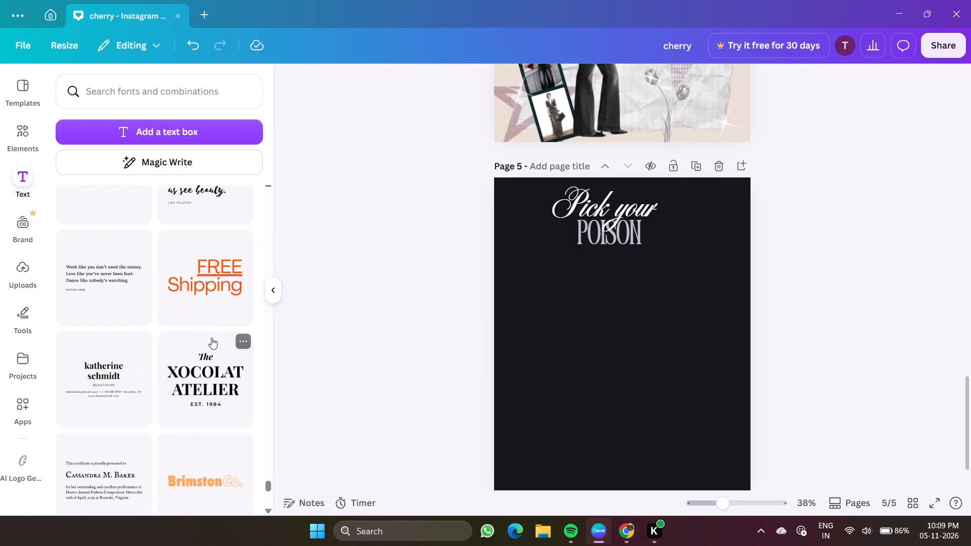
pyautogui.scroll(-2, 66, 314)
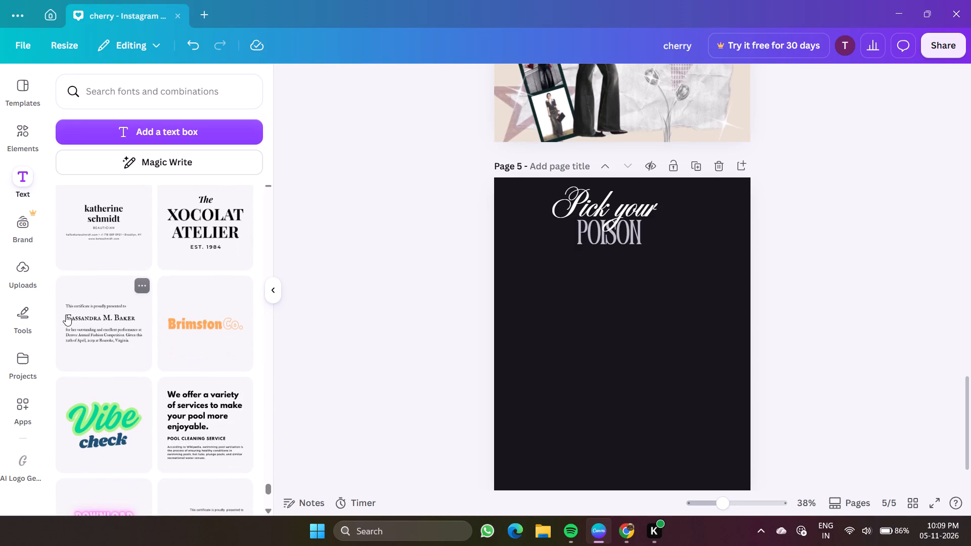
pyautogui.scroll(-3, 66, 314)
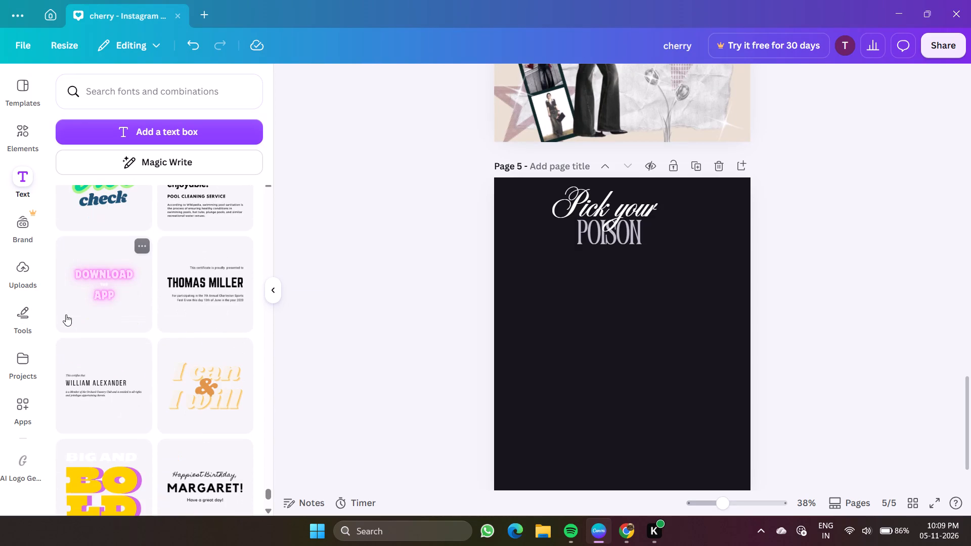
pyautogui.scroll(-1, 66, 314)
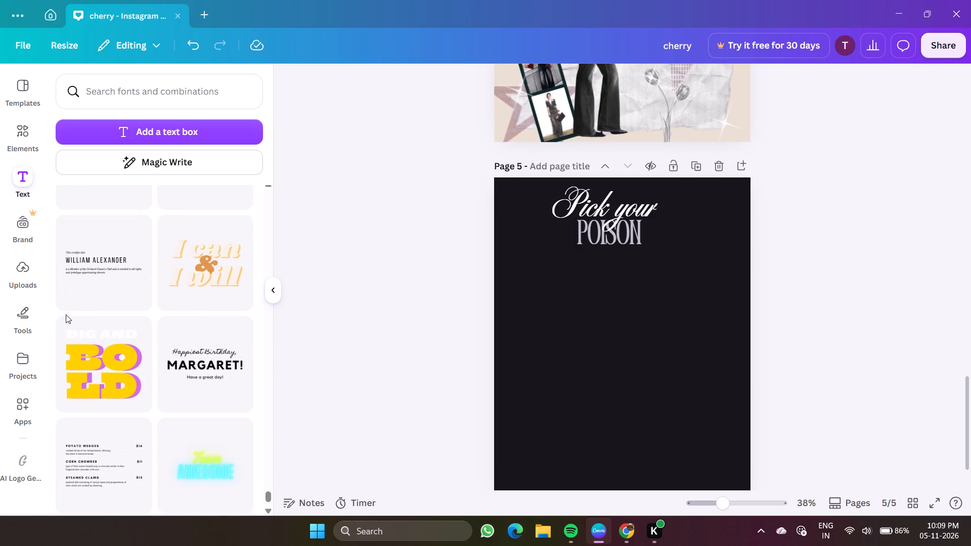
pyautogui.scroll(-1, 155, 341)
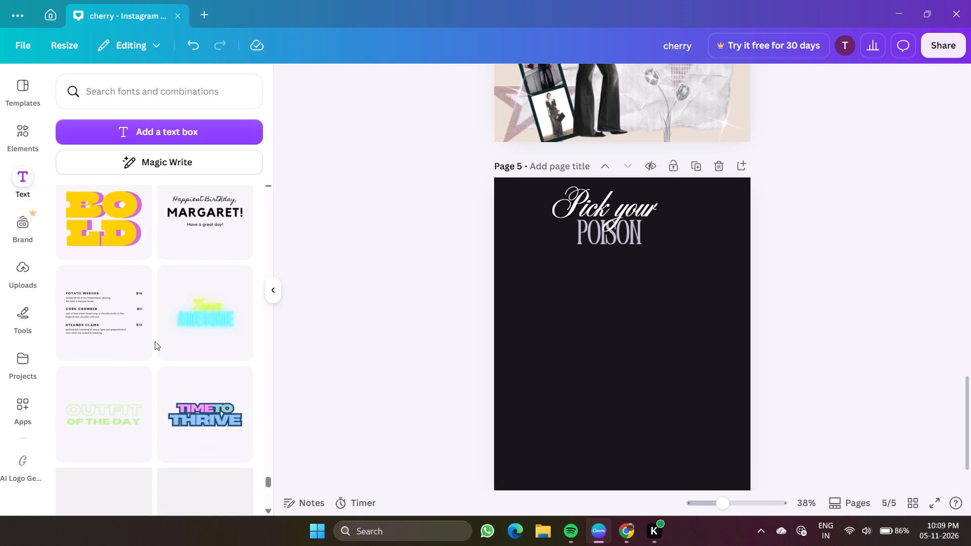
pyautogui.scroll(-1, 155, 341)
pyautogui.scroll(-2, 161, 393)
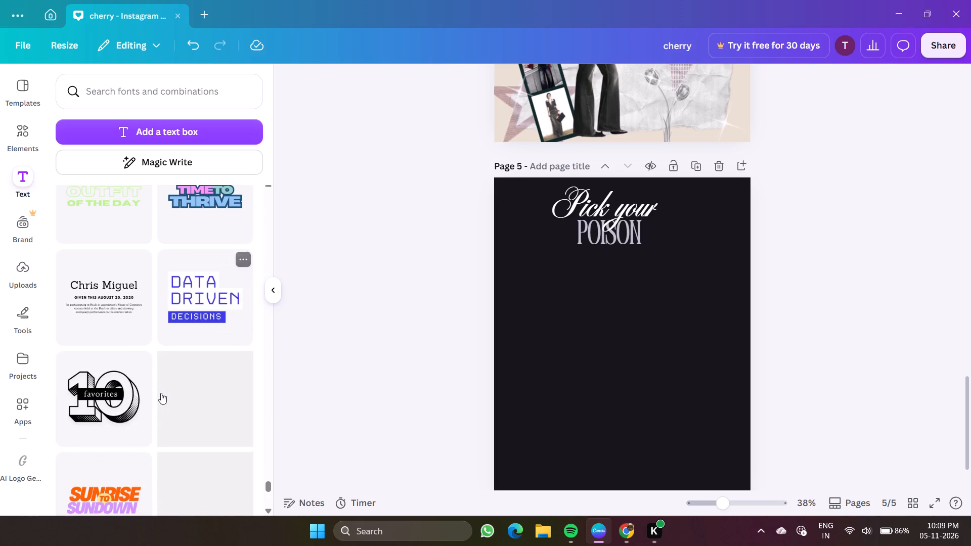
pyautogui.scroll(-6, 161, 393)
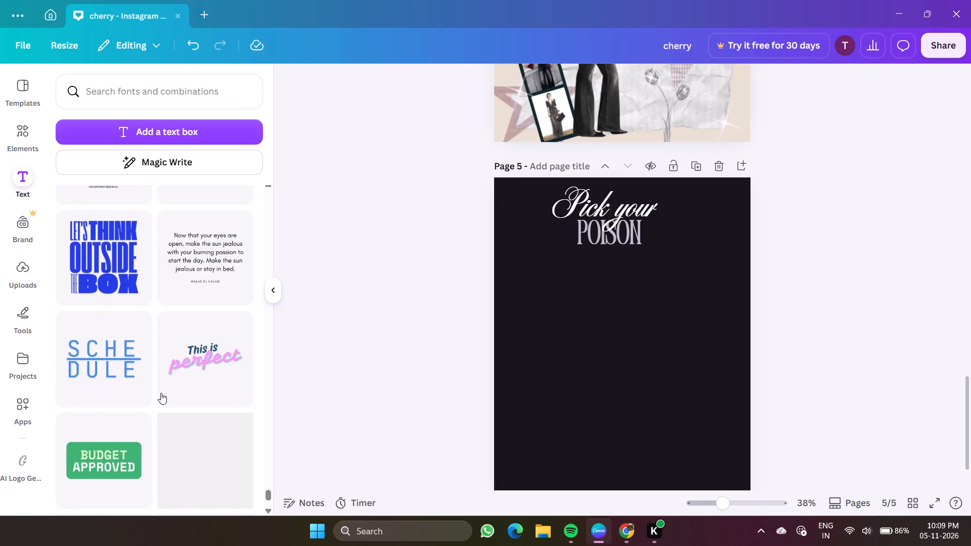
pyautogui.scroll(-4, 161, 393)
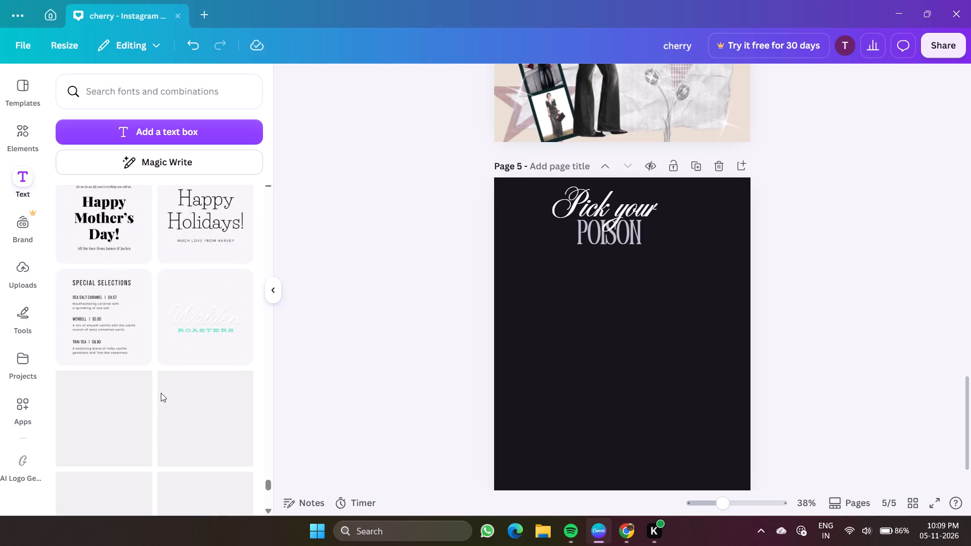
pyautogui.scroll(-2, 161, 393)
pyautogui.scroll(1, 161, 393)
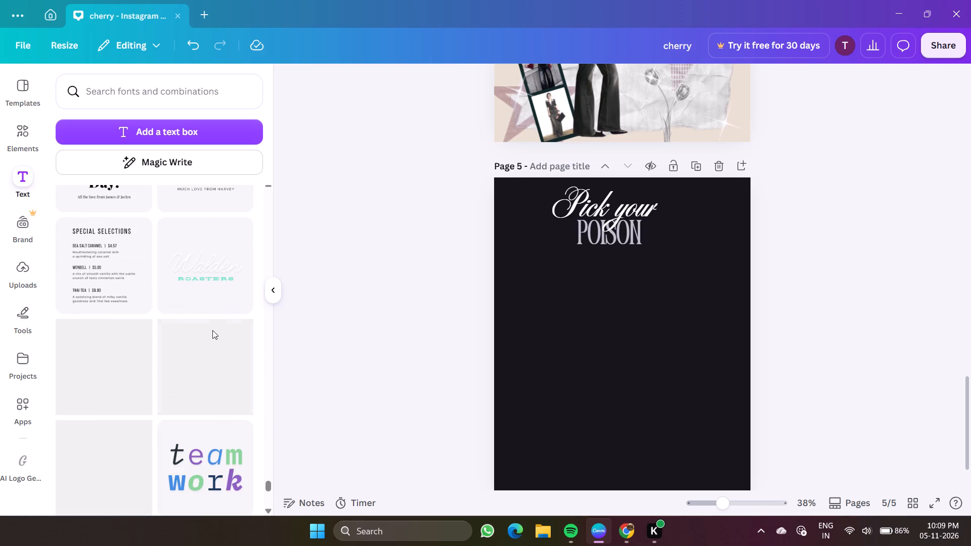
pyautogui.scroll(-3, 203, 393)
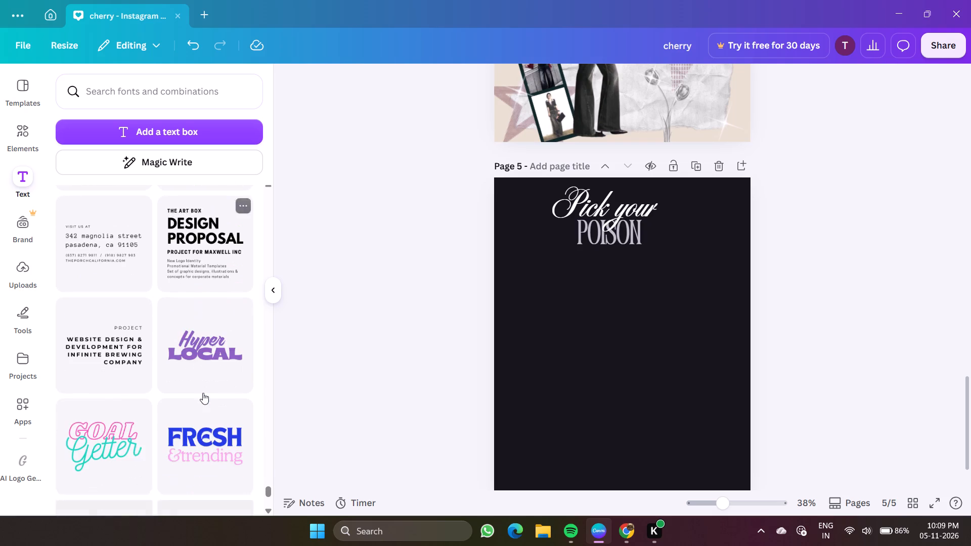
pyautogui.scroll(-4, 203, 393)
pyautogui.scroll(1, 203, 393)
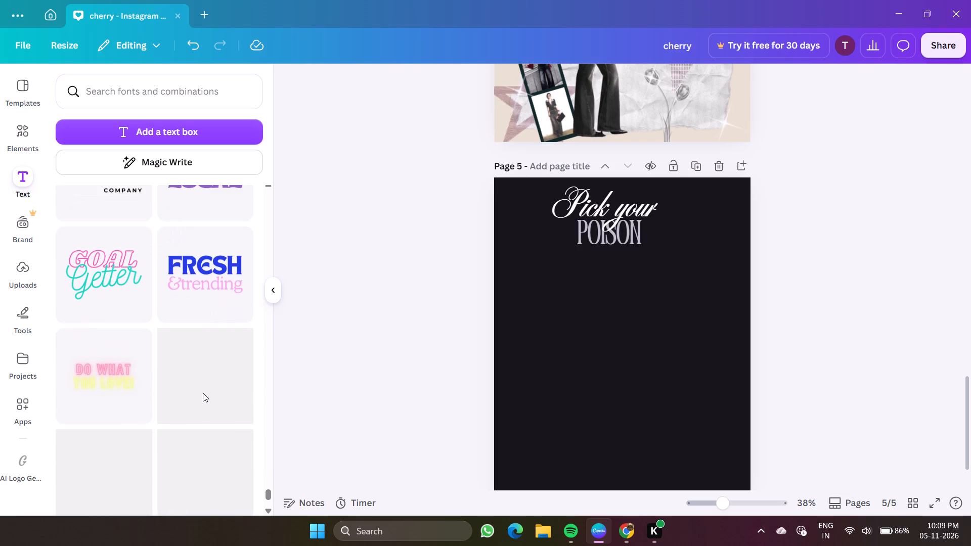
pyautogui.scroll(1, 203, 393)
pyautogui.scroll(-1, 203, 393)
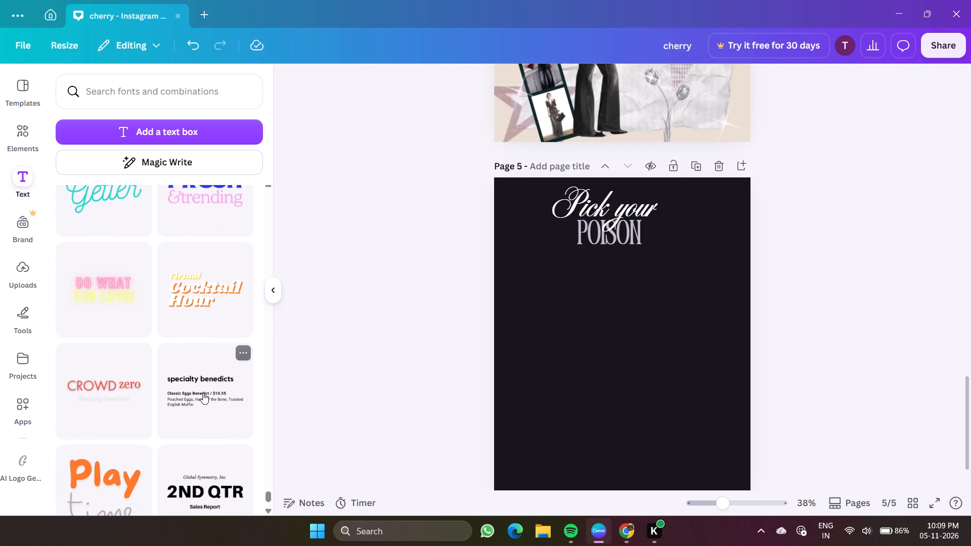
pyautogui.scroll(-5, 203, 393)
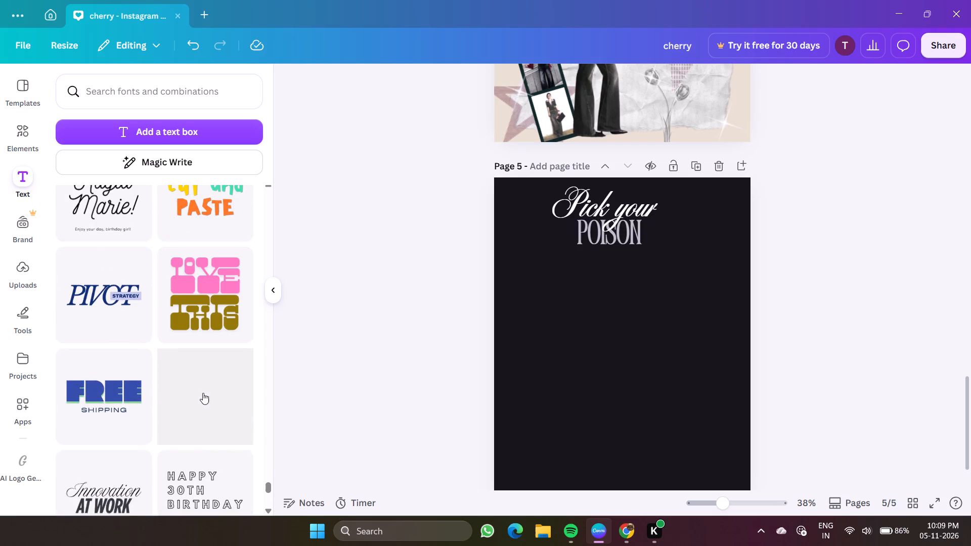
pyautogui.scroll(-3, 203, 393)
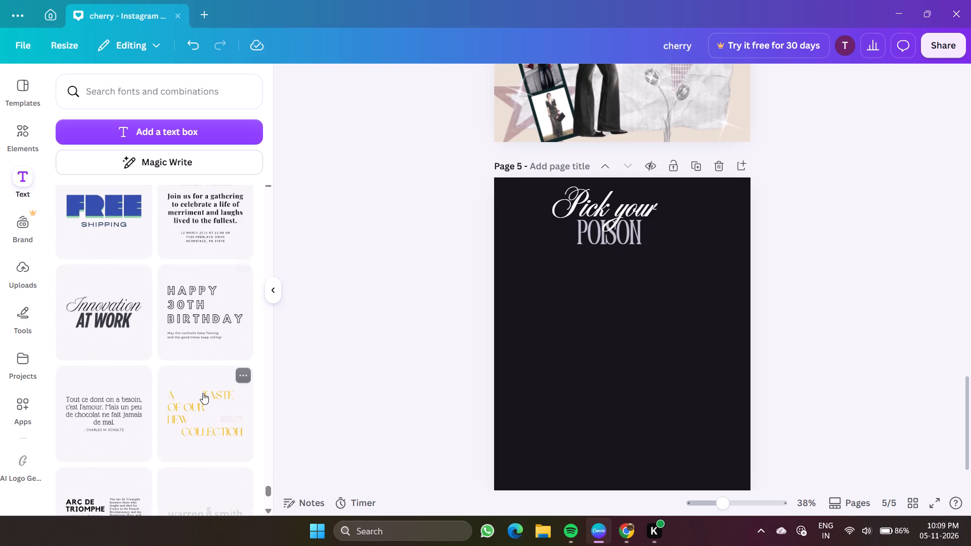
pyautogui.scroll(-1, 203, 393)
# Replace the existing "Pick your POISON" heading group on page 5 with the "Innovation AT WORK" font combination.
pyautogui.click(110, 304)
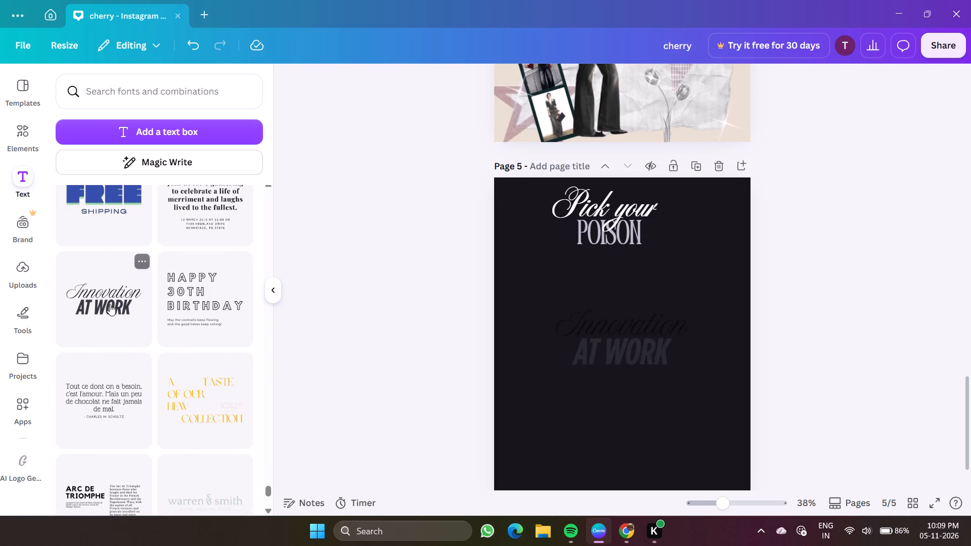
pyautogui.click(599, 221)
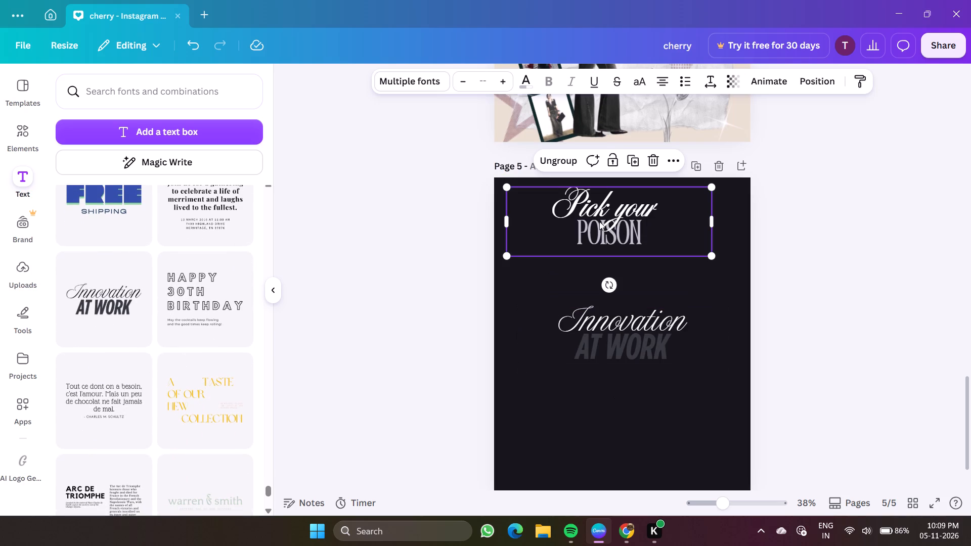
pyautogui.press('Delete')
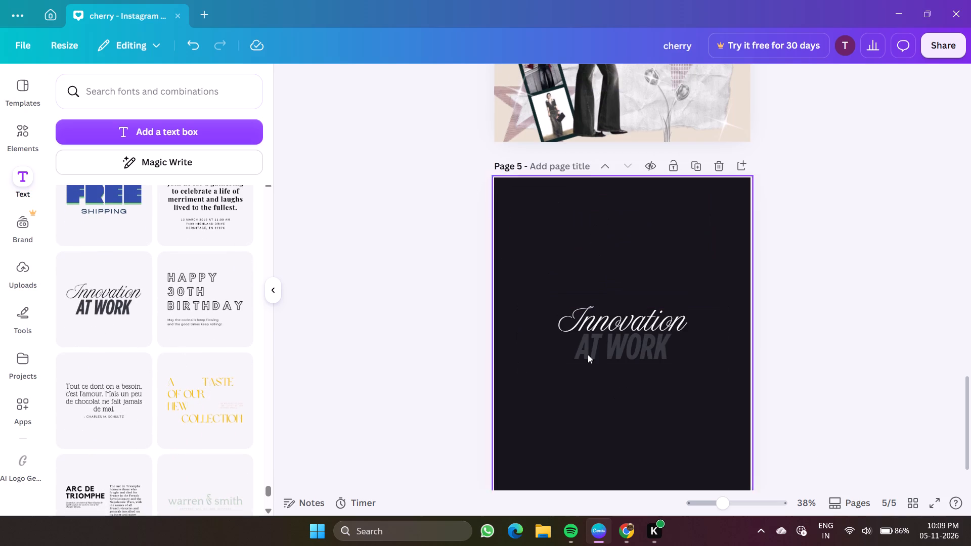
# Change the script line "Innovation" in the new text group to "Pick your".
pyautogui.click(642, 360)
pyautogui.doubleClick(657, 324)
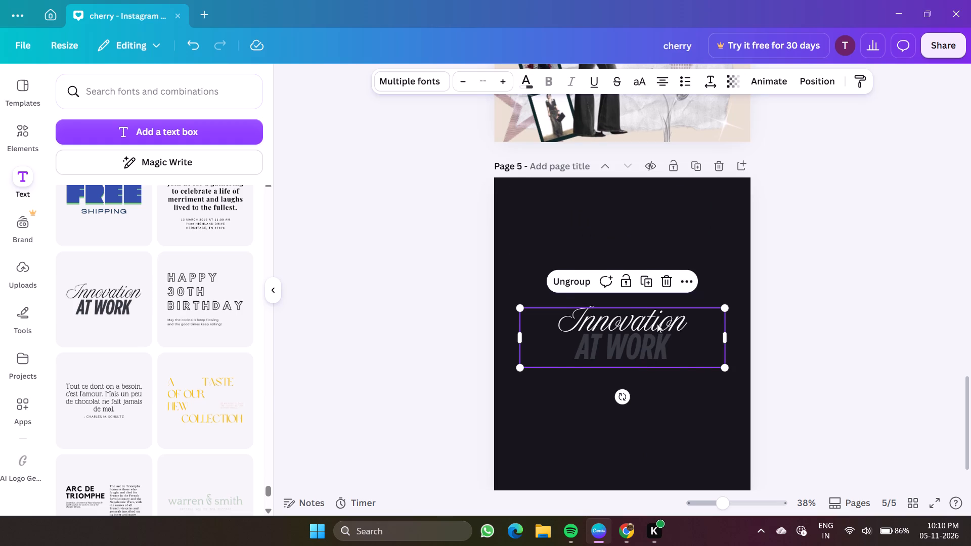
pyautogui.press('Delete')
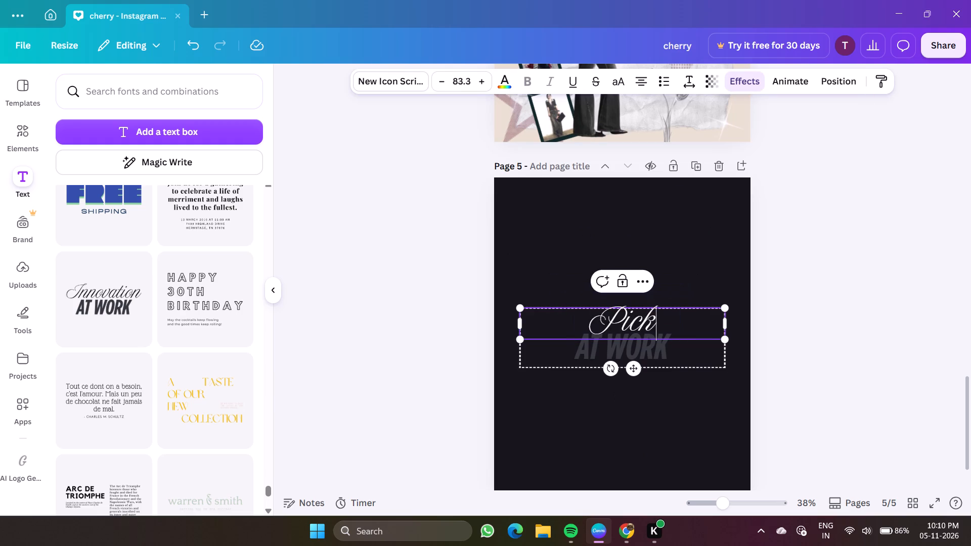
pyautogui.write('your')
pyautogui.press('space')
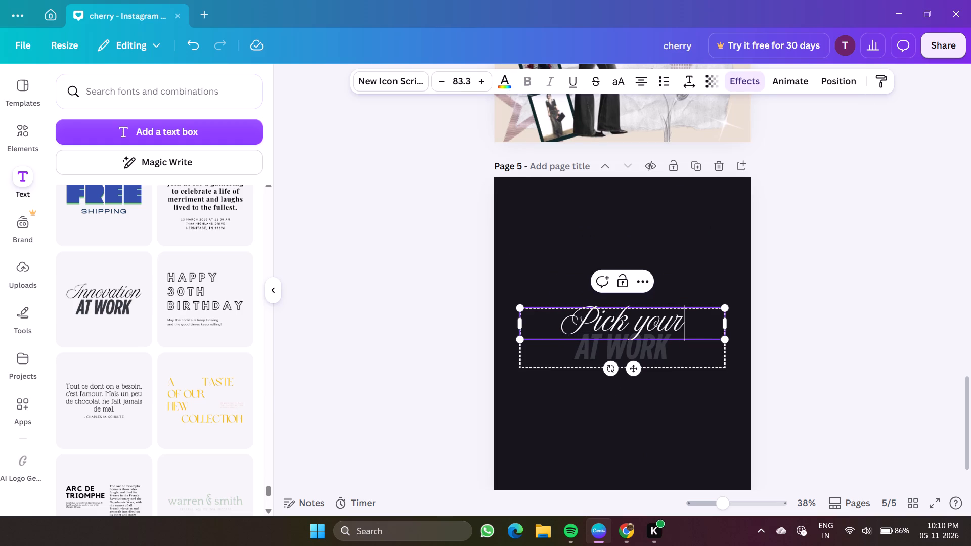
# Change the bold italic line "AT WORK" beneath the script line to "POISON".
pyautogui.doubleClick(662, 347)
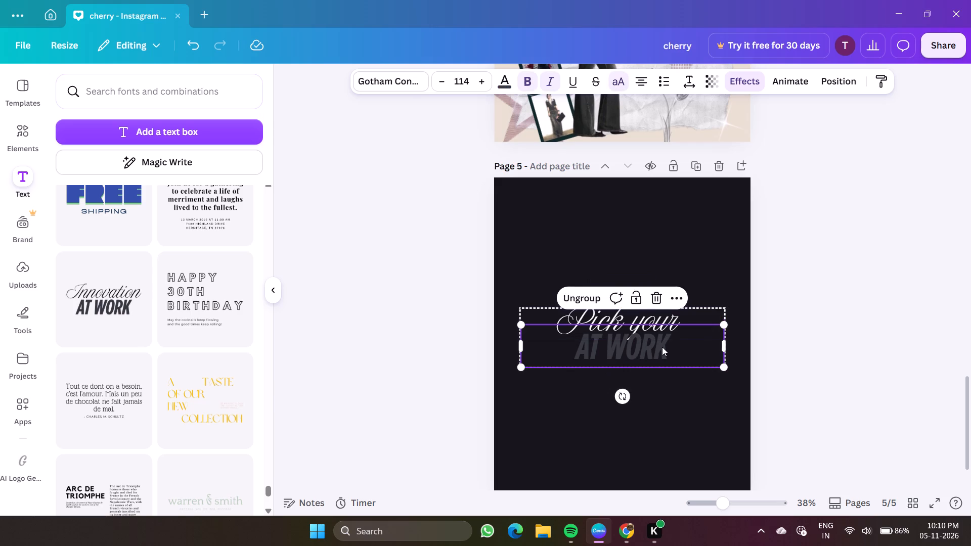
pyautogui.press('Delete')
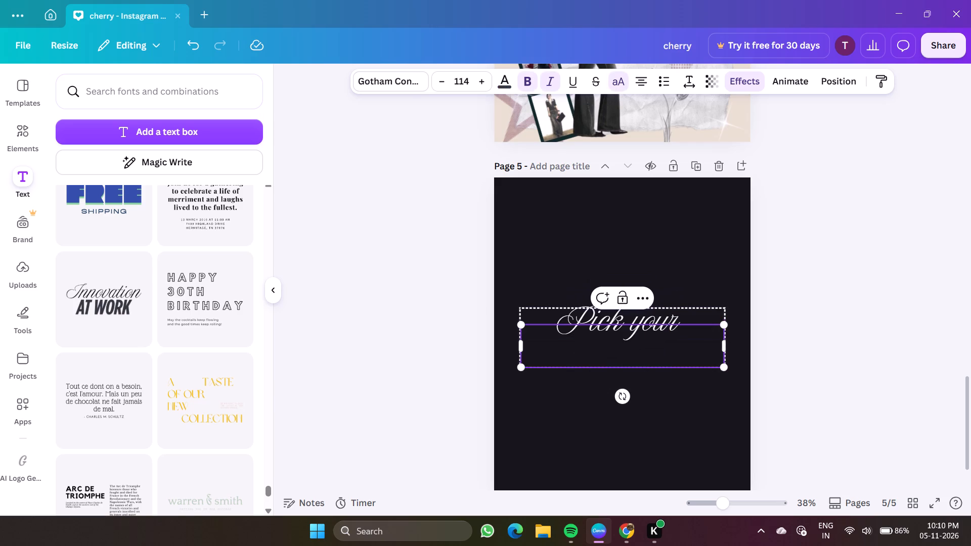
pyautogui.write('ISO')
pyautogui.press('n')
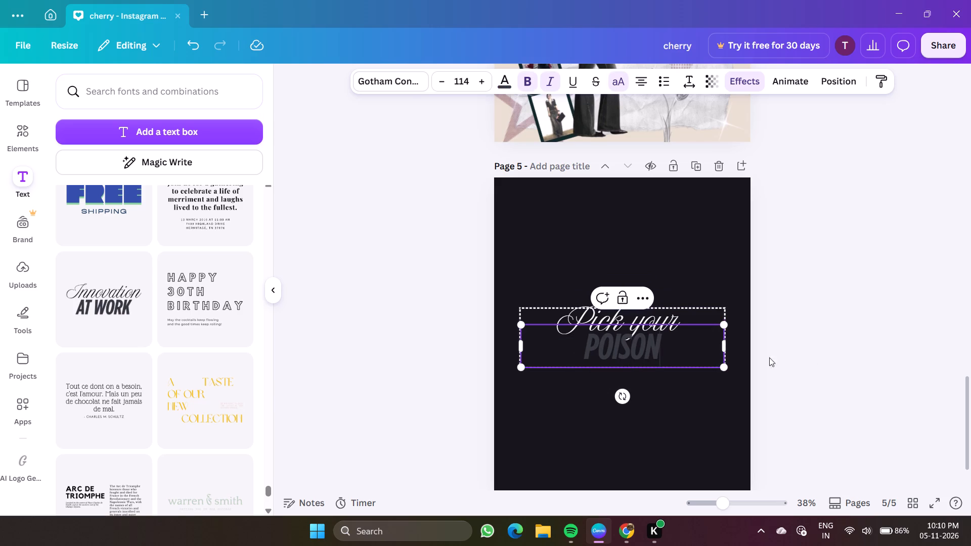
# Set the text colour of the "POISON" line to Darkcrimson #59172d.
pyautogui.click(511, 86)
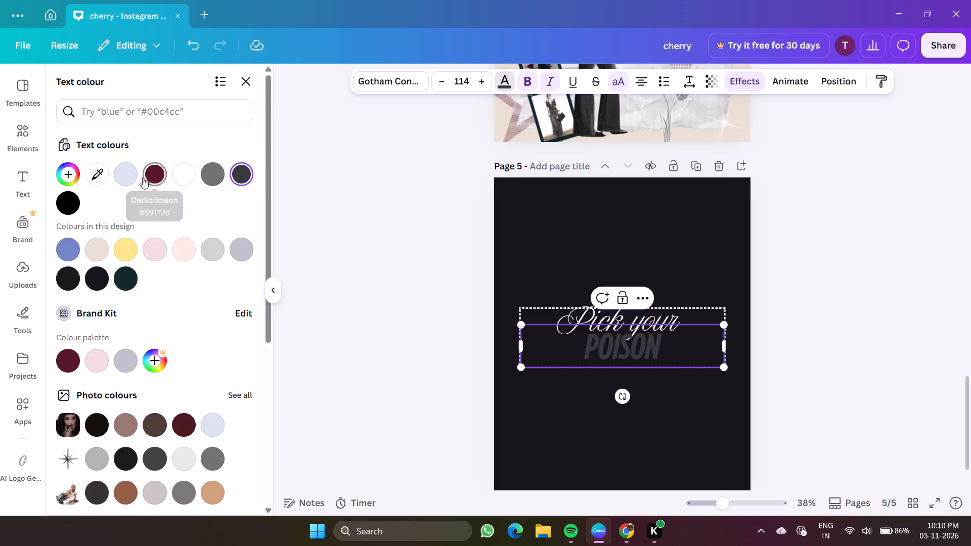
pyautogui.hscroll(-1, 76, 177)
pyautogui.click(61, 179)
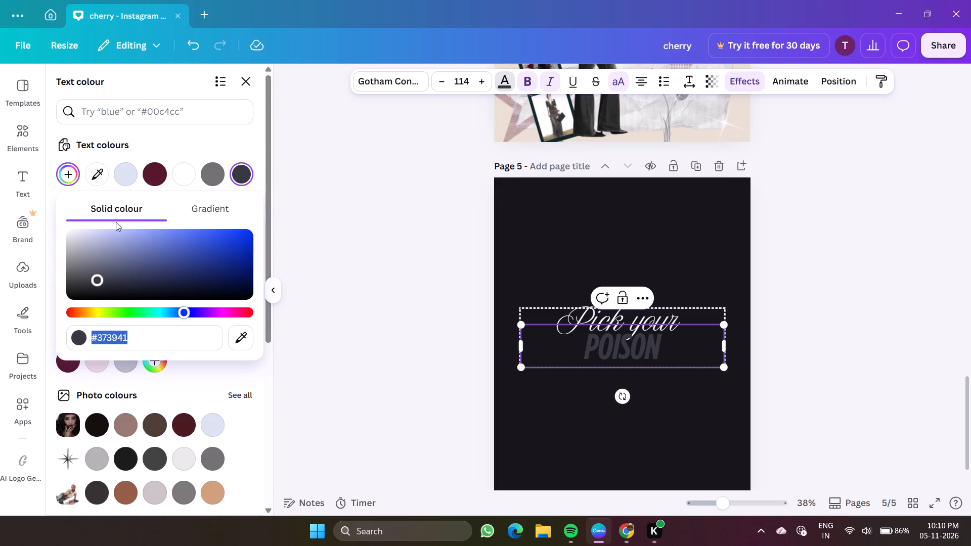
pyautogui.click(149, 168)
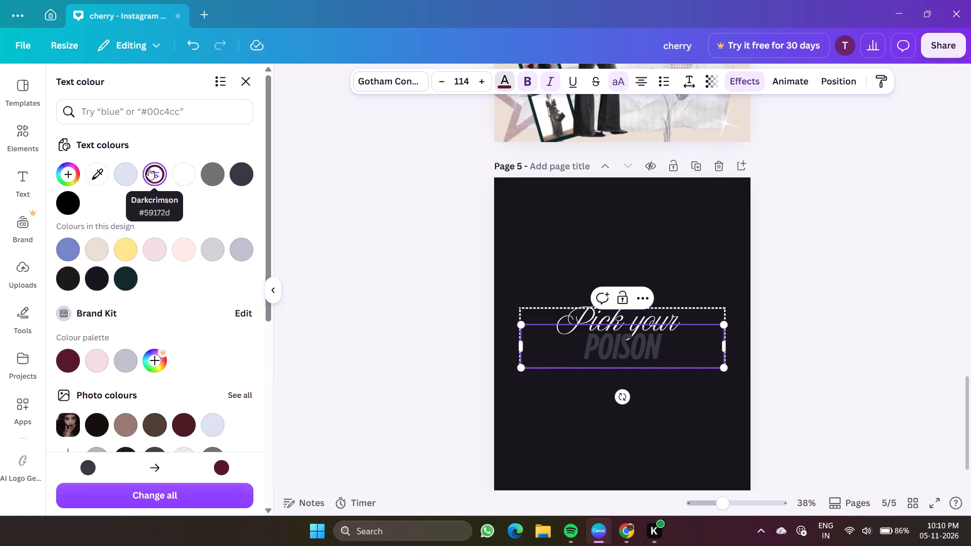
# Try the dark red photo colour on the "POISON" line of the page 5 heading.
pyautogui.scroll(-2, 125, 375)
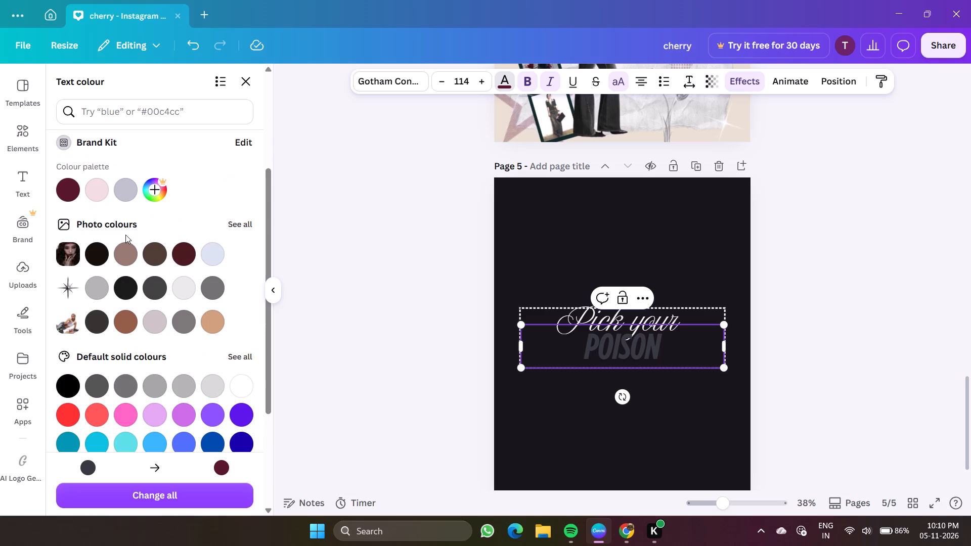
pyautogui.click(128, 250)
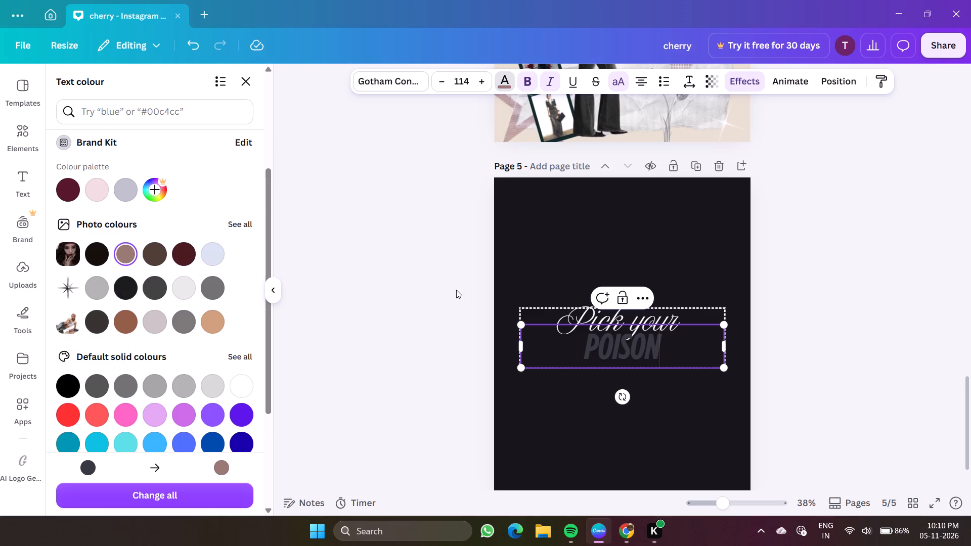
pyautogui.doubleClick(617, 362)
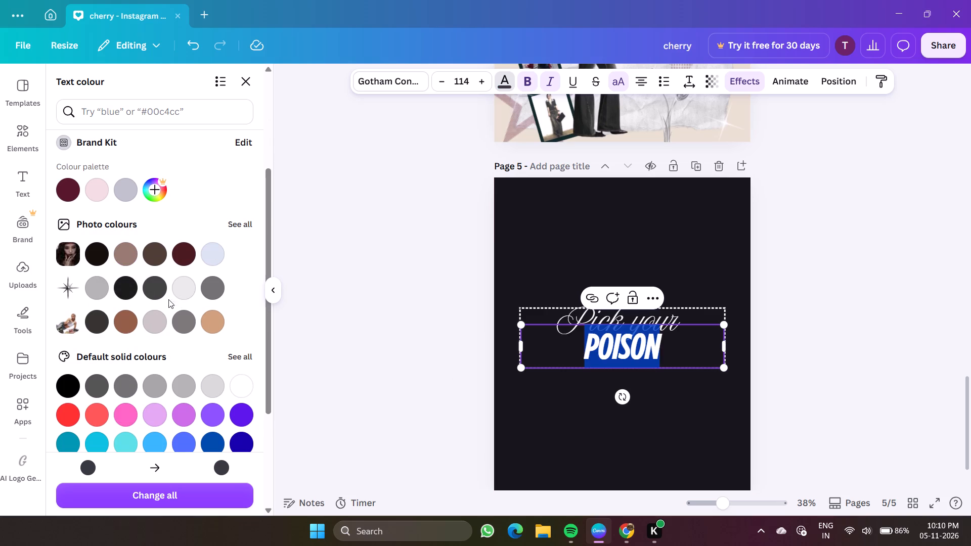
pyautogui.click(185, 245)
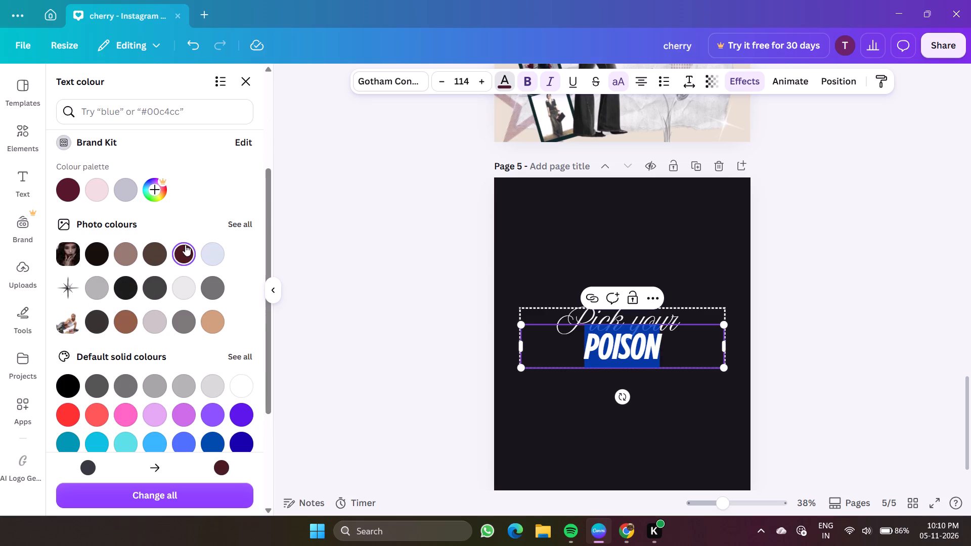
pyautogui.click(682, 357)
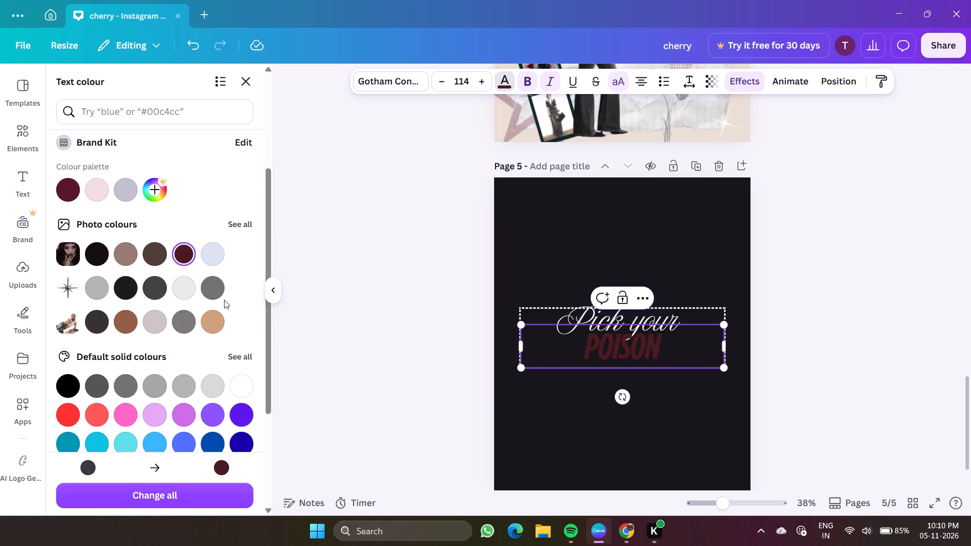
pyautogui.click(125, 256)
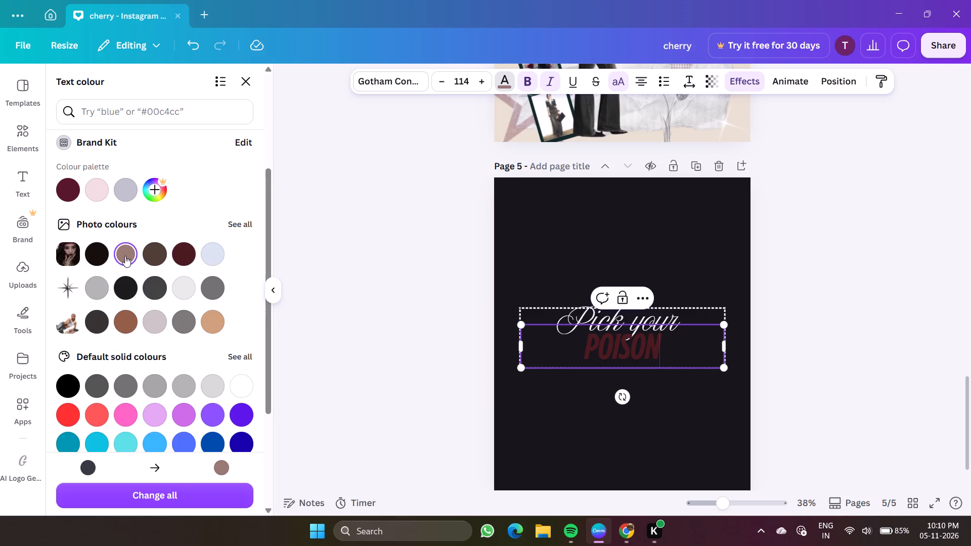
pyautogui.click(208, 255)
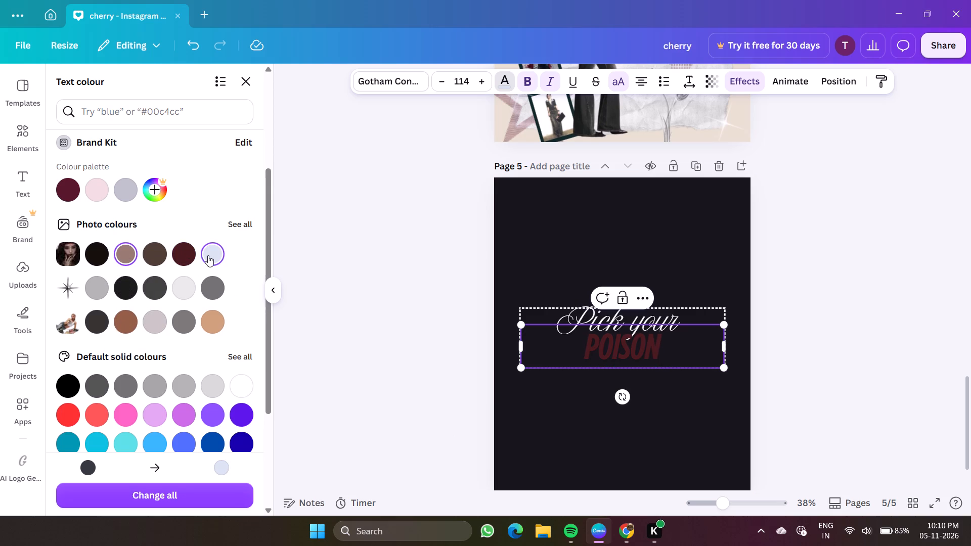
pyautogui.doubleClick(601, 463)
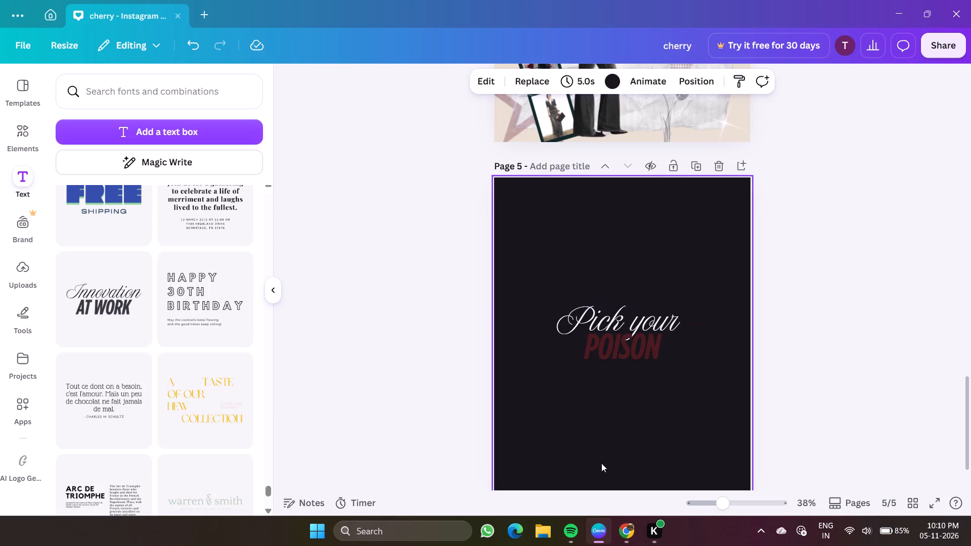
# Set the text colour of the "POISON" line to the pale lavender-blue from the photo colours.
pyautogui.doubleClick(624, 351)
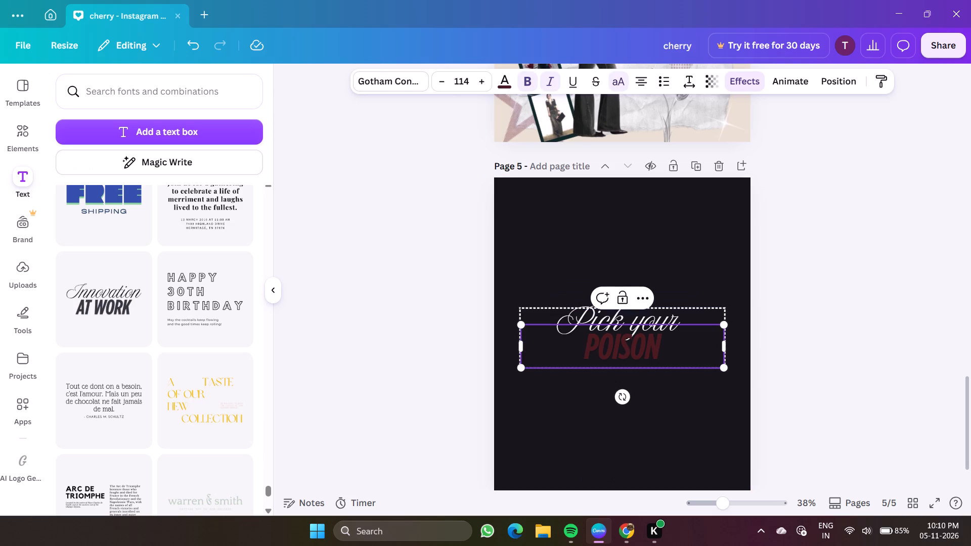
pyautogui.doubleClick(624, 351)
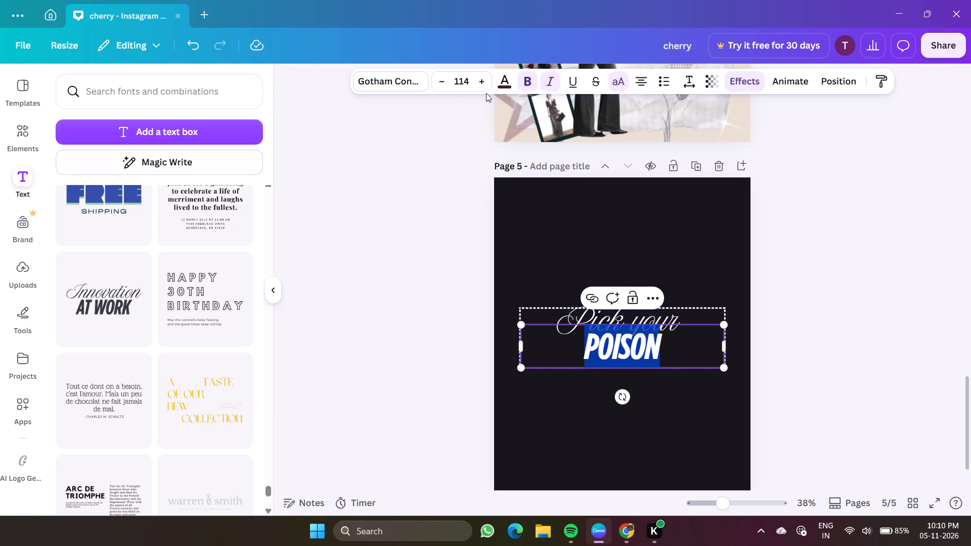
pyautogui.click(514, 81)
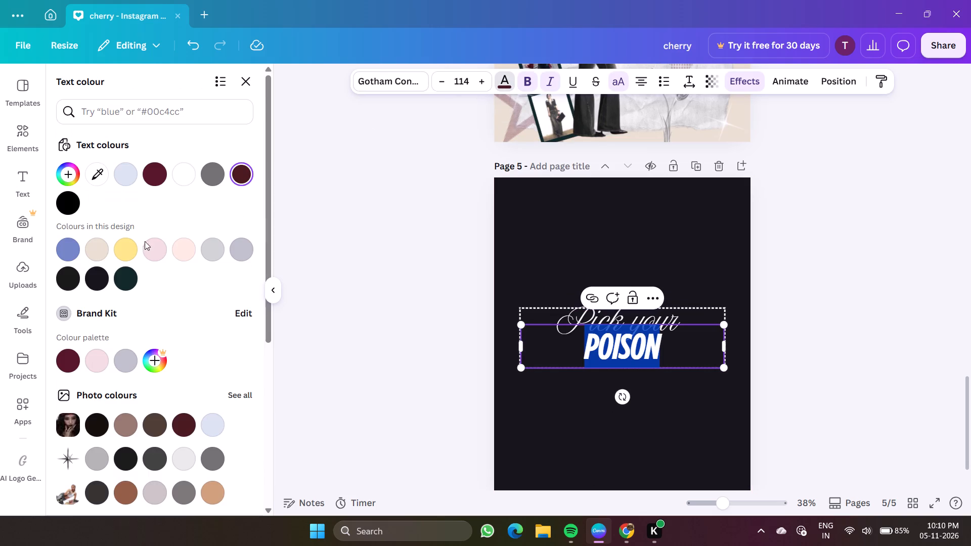
pyautogui.scroll(-2, 100, 403)
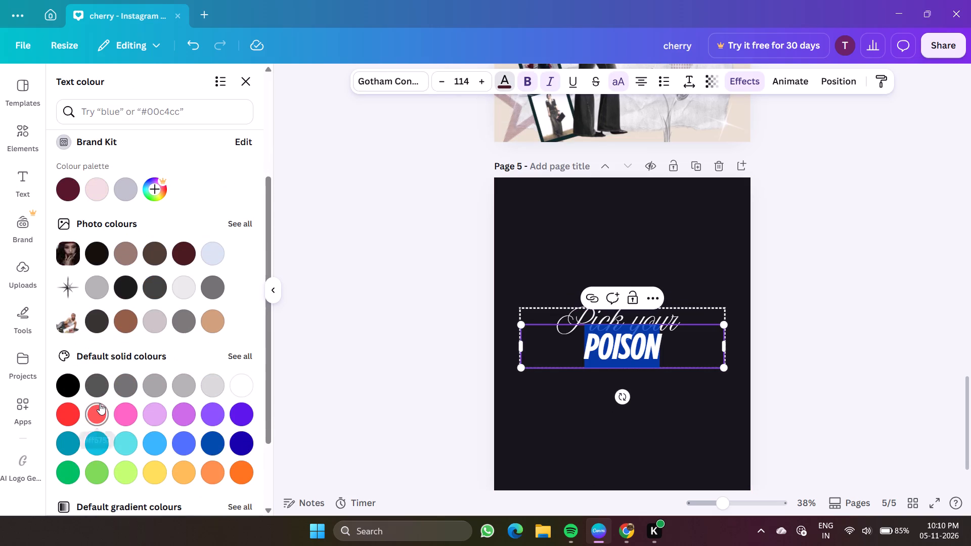
pyautogui.scroll(-1, 100, 403)
pyautogui.click(186, 254)
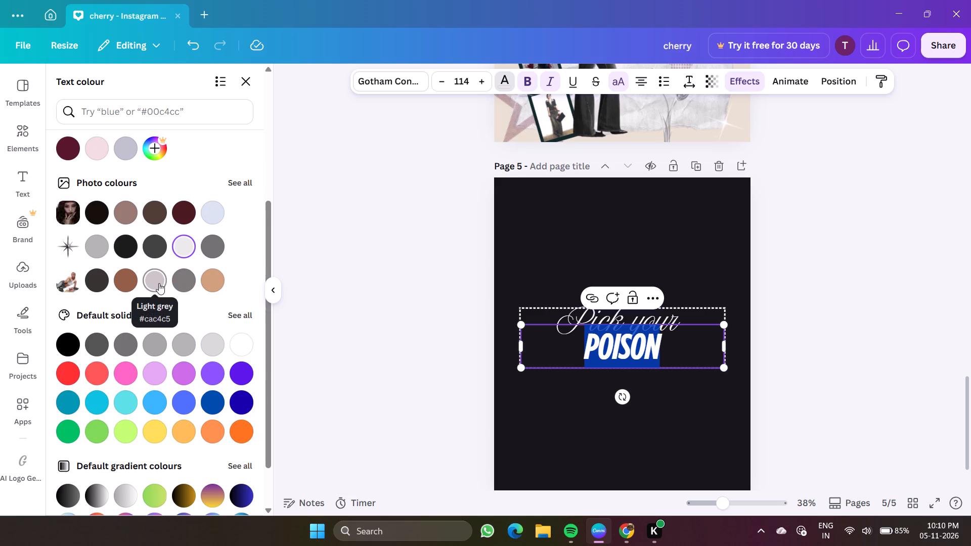
pyautogui.click(213, 212)
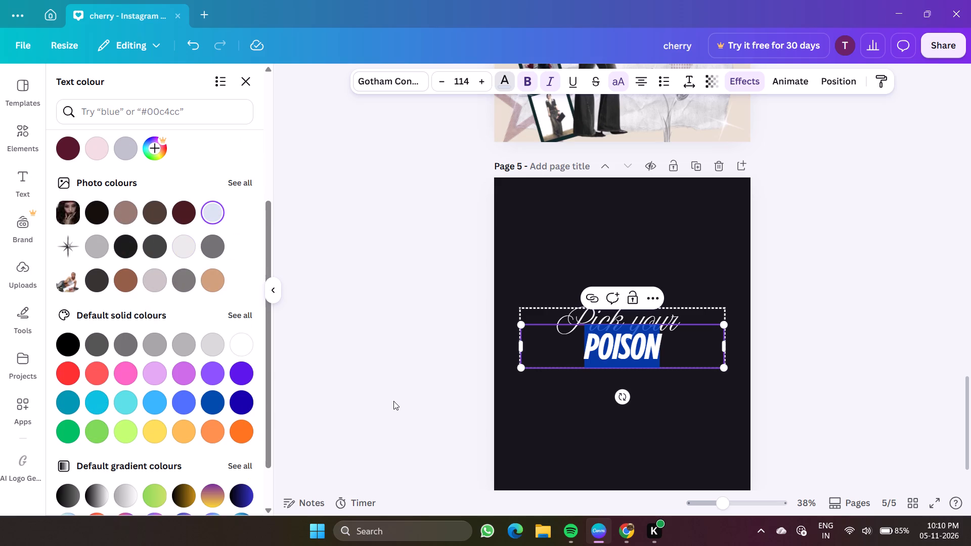
pyautogui.click(558, 425)
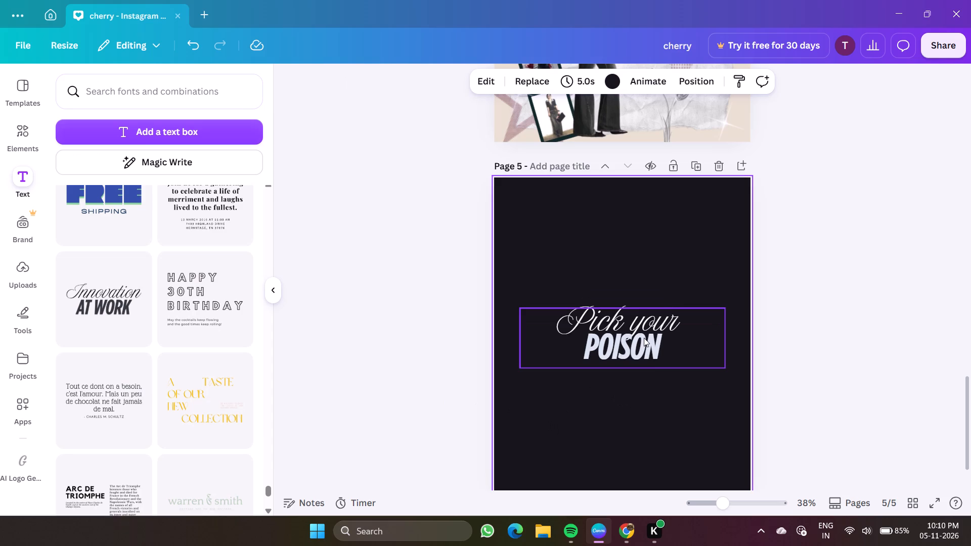
# Move the "Pick your POISON" heading group up to the top edge of page 5, roughly centred horizontally.
pyautogui.moveTo(644, 338); pyautogui.dragTo(636, 219)
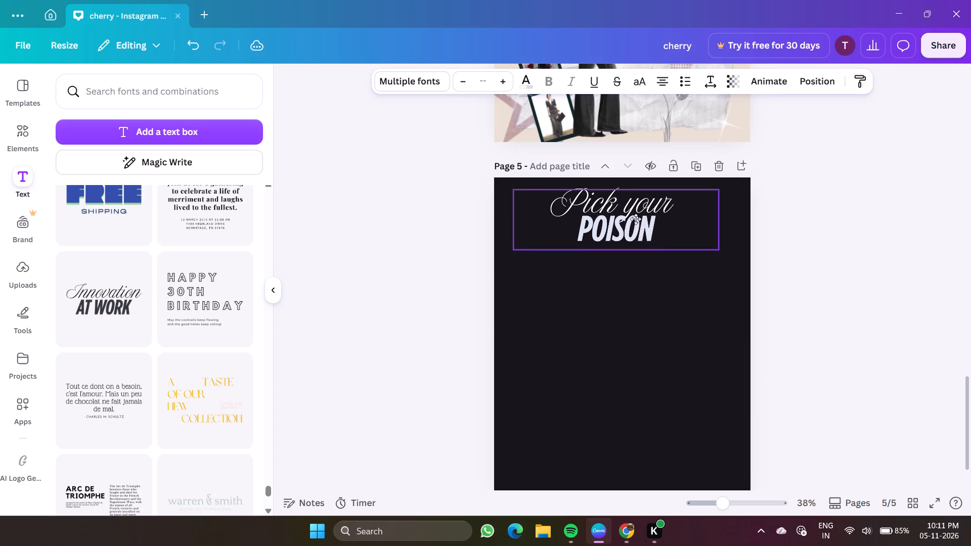
pyautogui.moveTo(636, 219); pyautogui.dragTo(635, 215)
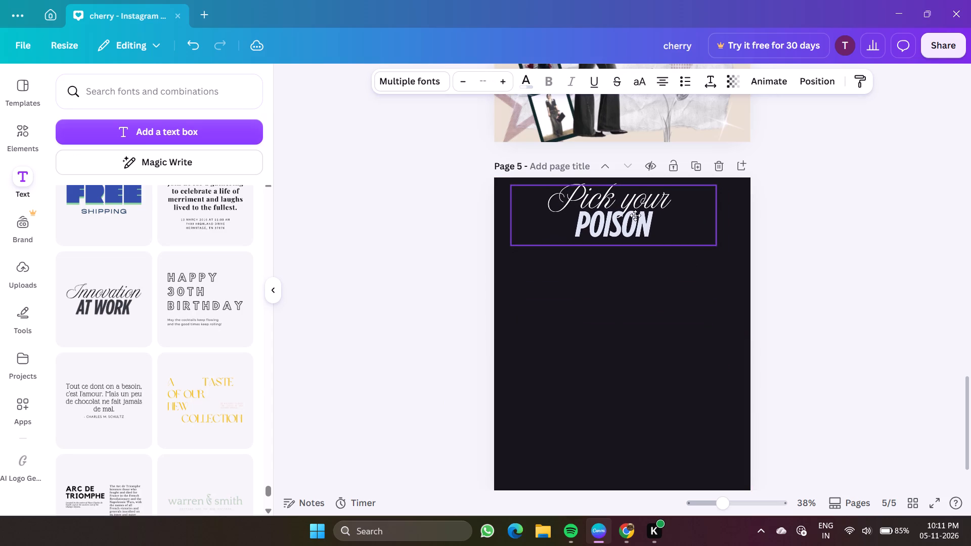
pyautogui.moveTo(635, 215); pyautogui.dragTo(636, 216)
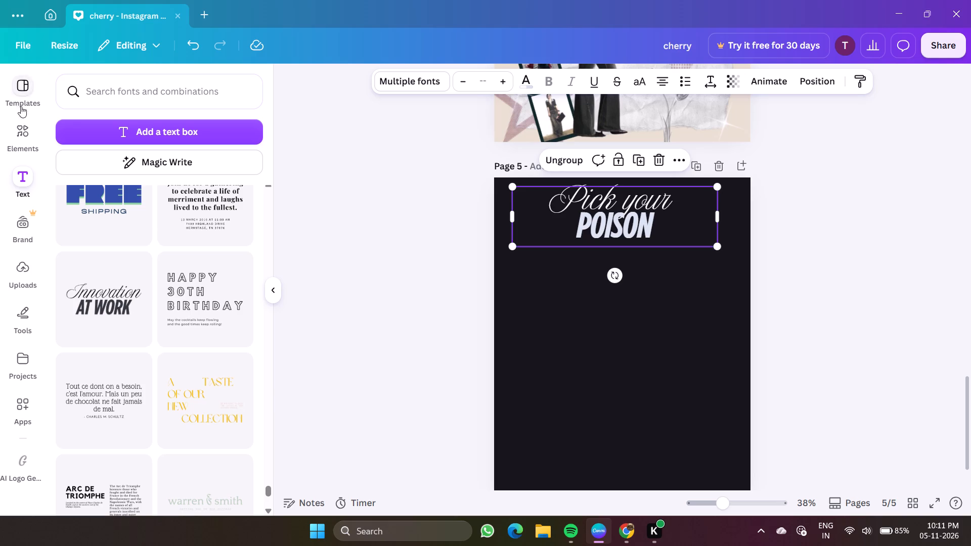
# Search the elements library for "polaroid" and examine all the frame results for a suitable photo frame.
pyautogui.click(8, 141)
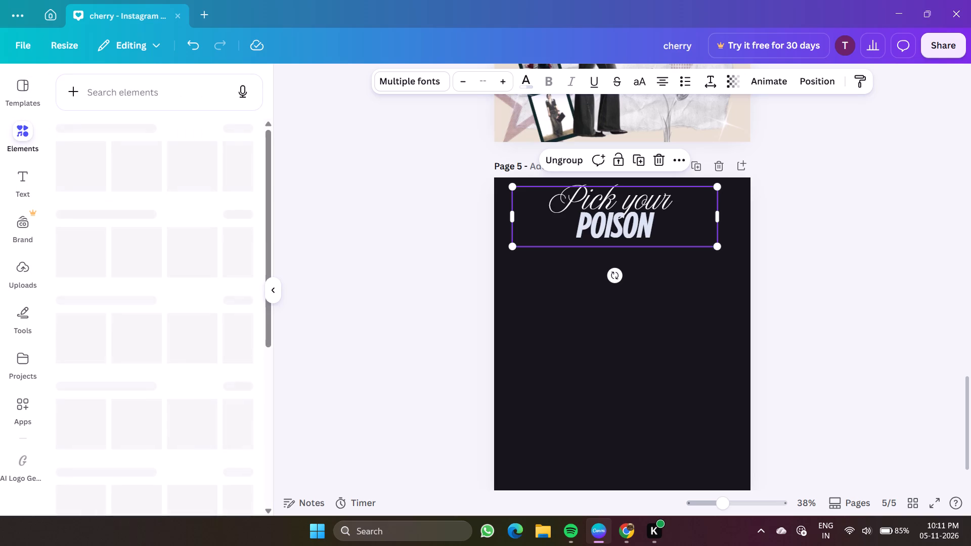
pyautogui.click(150, 86)
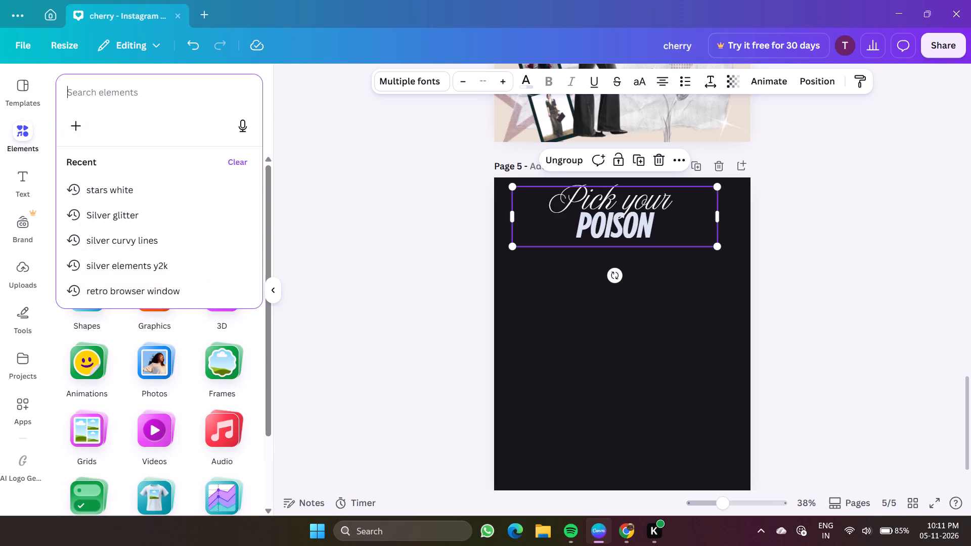
pyautogui.write('polaroid')
pyautogui.press('Return')
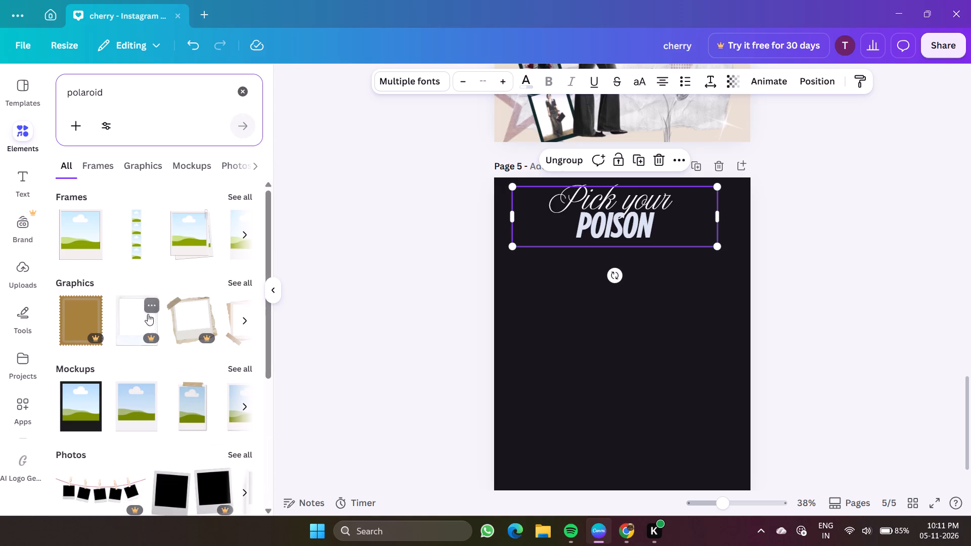
pyautogui.hscroll(-5, 192, 237)
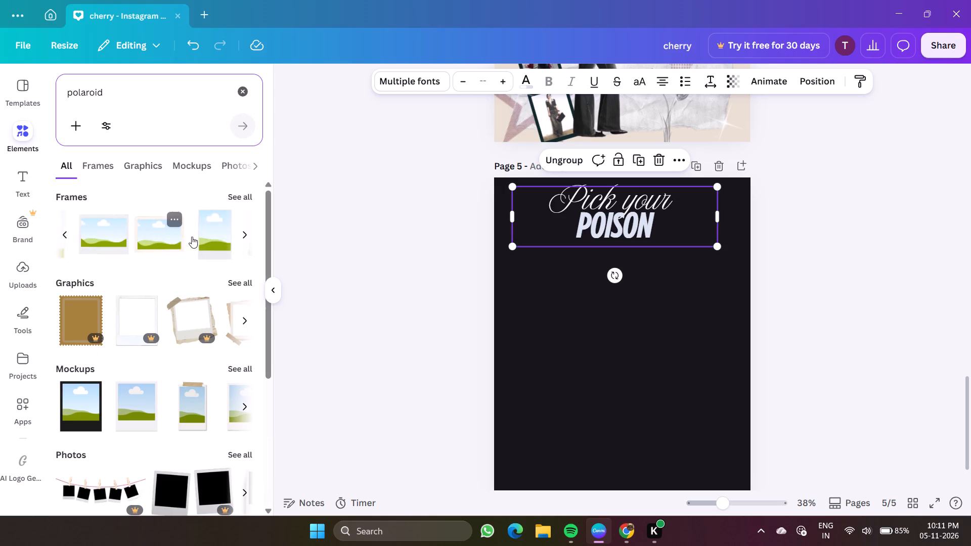
pyautogui.hscroll(-6, 192, 237)
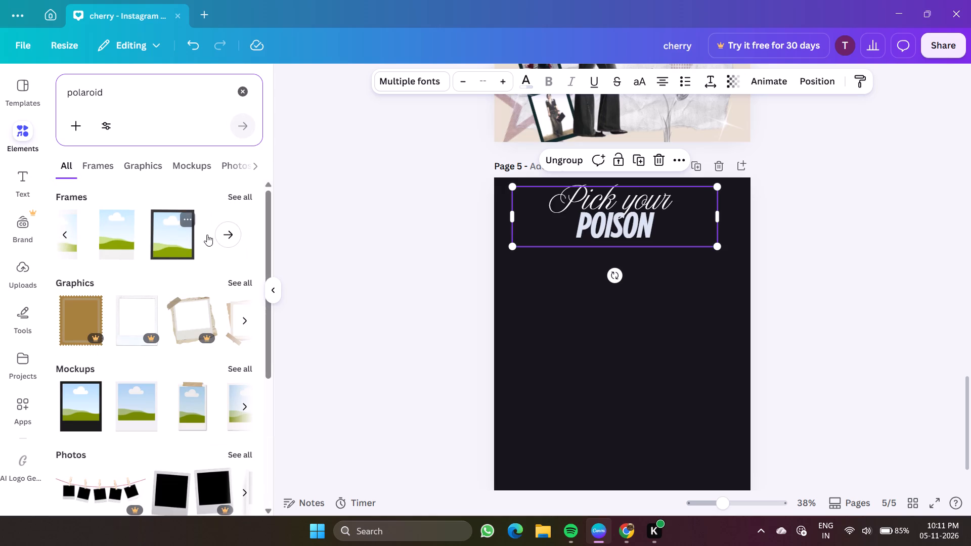
pyautogui.click(226, 231)
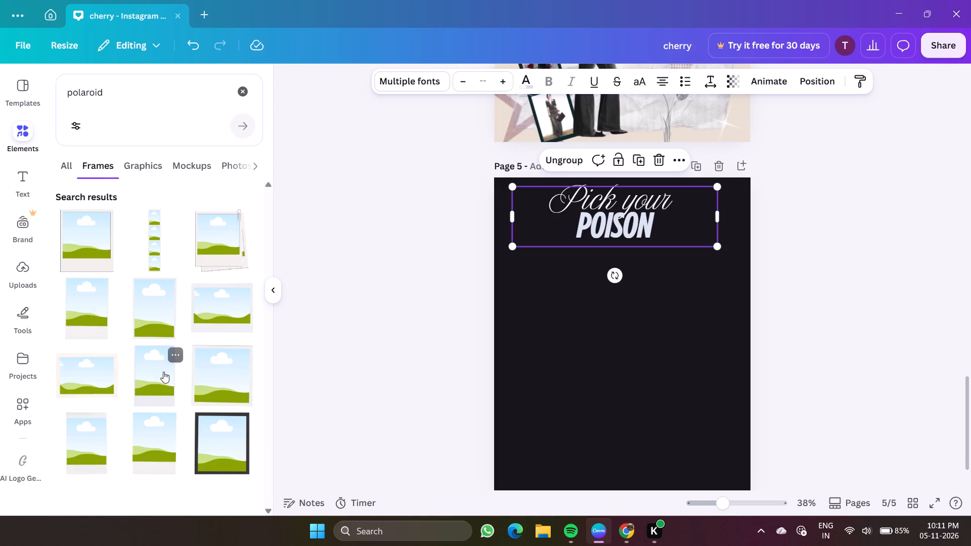
pyautogui.scroll(-6, 163, 372)
pyautogui.scroll(5, 163, 372)
# Search the elements library for "collage frames" and examine the frames, graphics and mockups for a suitable photo layout.
pyautogui.click(246, 101)
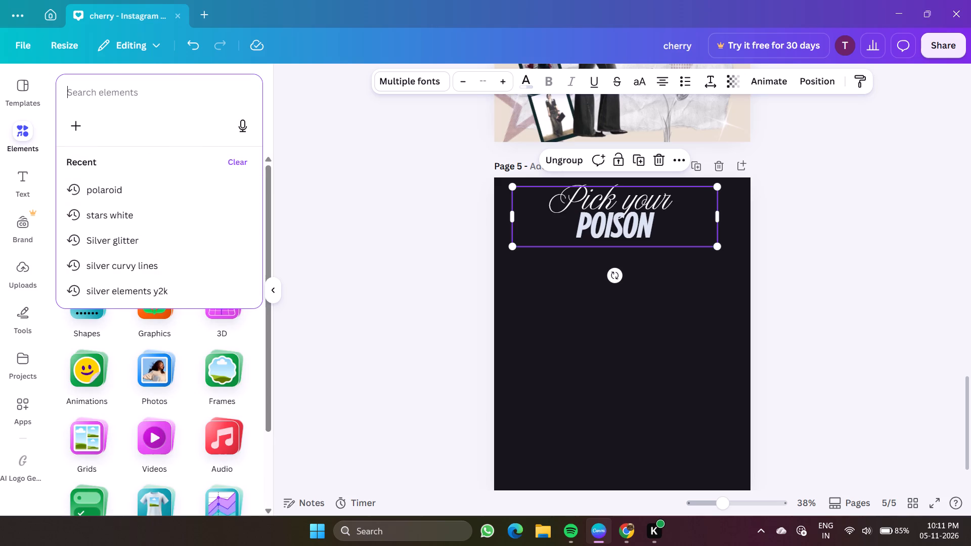
pyautogui.write('collage')
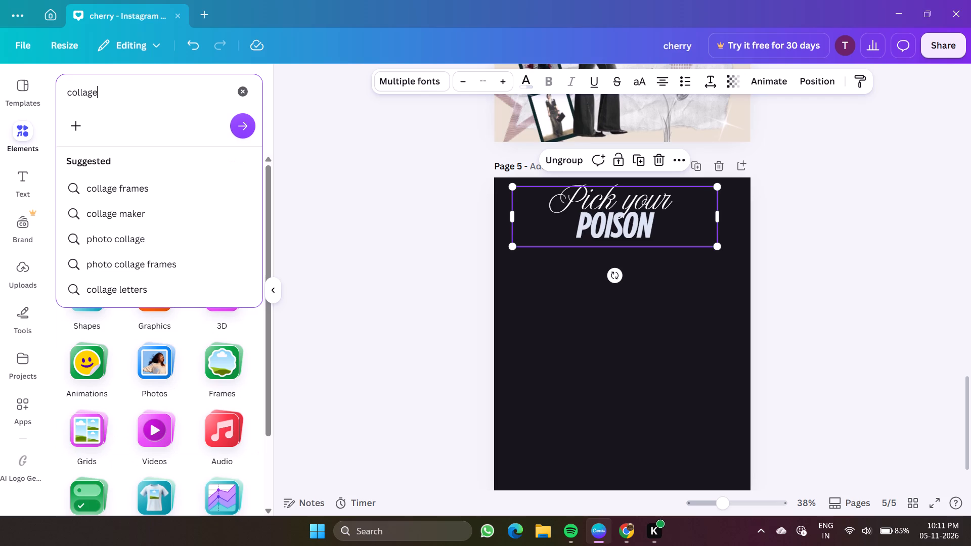
pyautogui.click(102, 200)
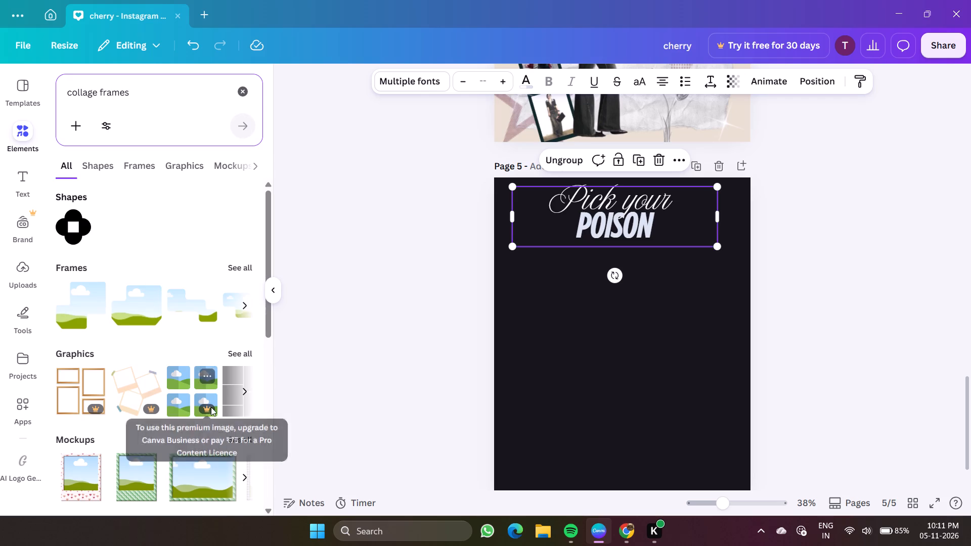
pyautogui.hscroll(-2, 211, 407)
pyautogui.scroll(-2, 211, 407)
pyautogui.hscroll(-1, 210, 305)
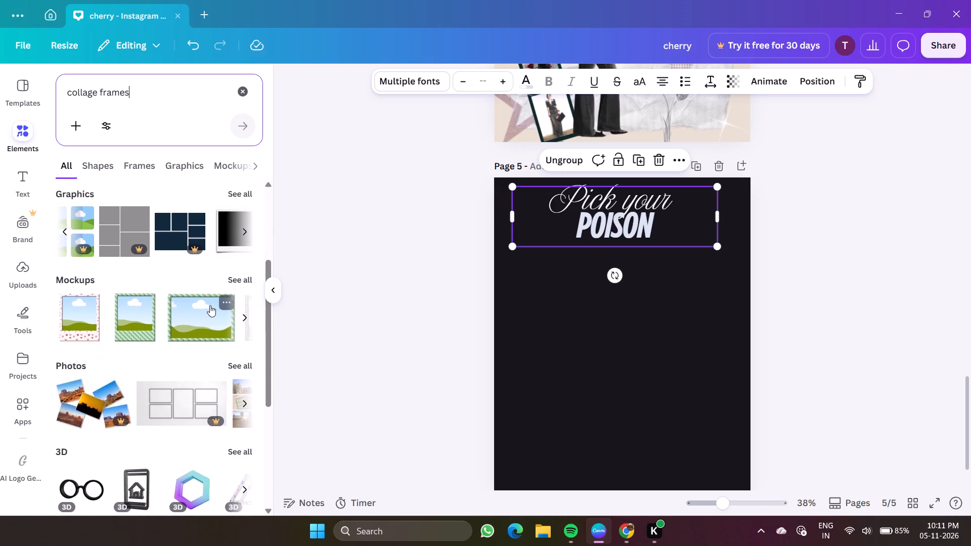
pyautogui.hscroll(-2, 210, 305)
pyautogui.scroll(-2, 232, 427)
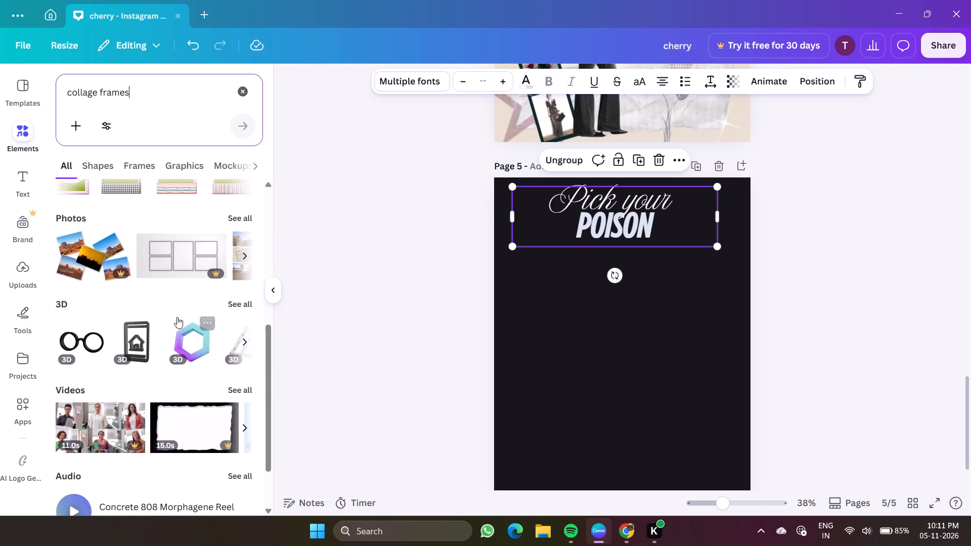
pyautogui.scroll(7, 177, 317)
pyautogui.hscroll(-3, 177, 317)
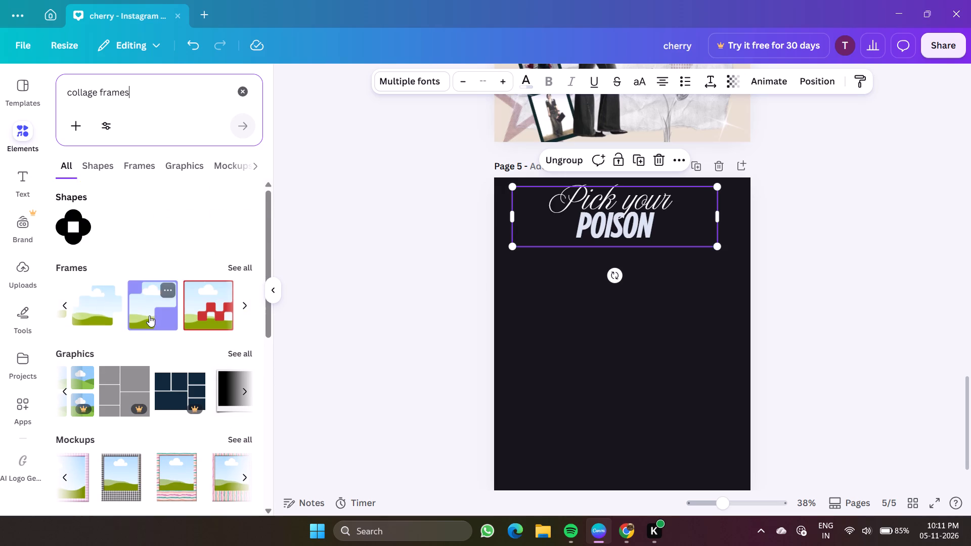
pyautogui.hscroll(-6, 149, 315)
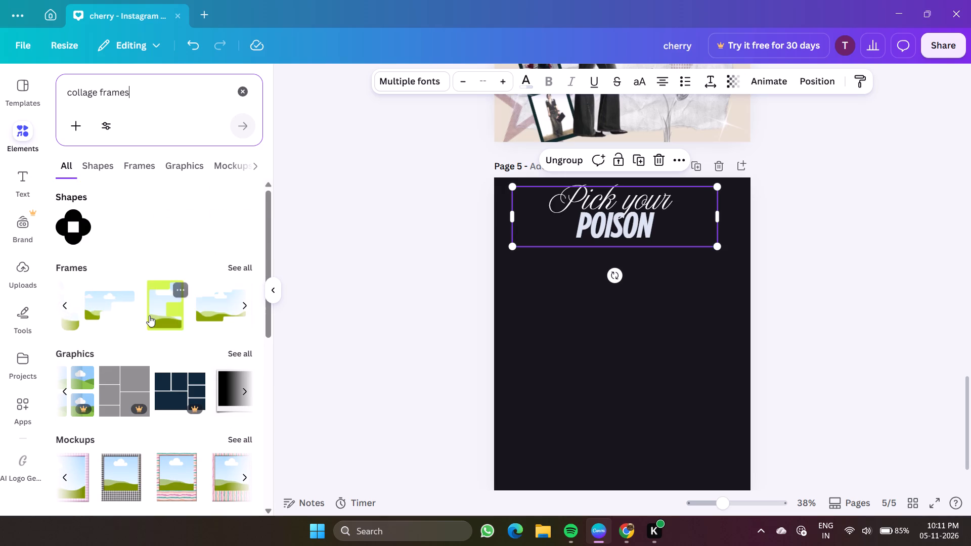
pyautogui.hscroll(-5, 149, 315)
pyautogui.hscroll(14, 149, 315)
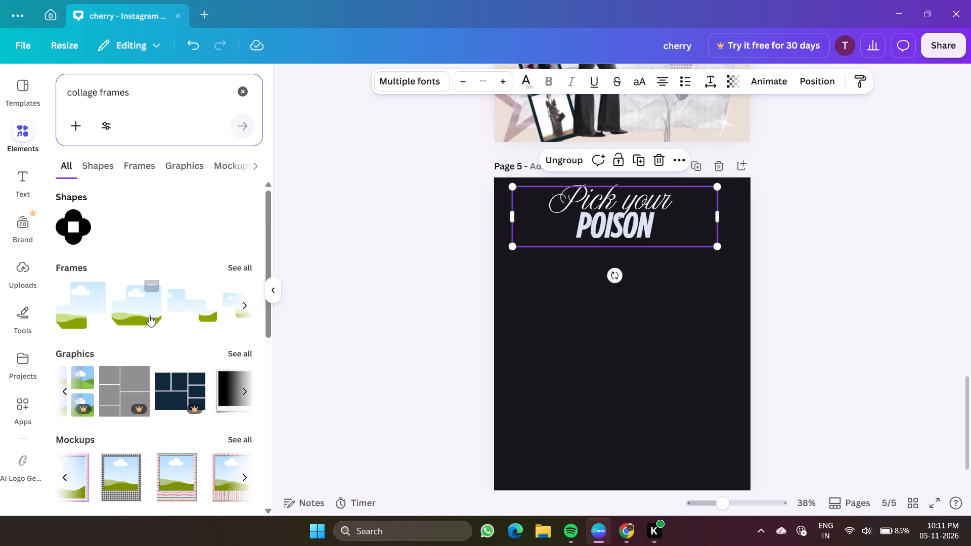
pyautogui.hscroll(1, 149, 315)
# Search the elements library for "collage" and examine the row of grid layouts for a suitable photo arrangement.
pyautogui.press('BackSpace')
pyautogui.press('BackSpace')
pyautogui.press('BackSpace')
pyautogui.press('BackSpace')
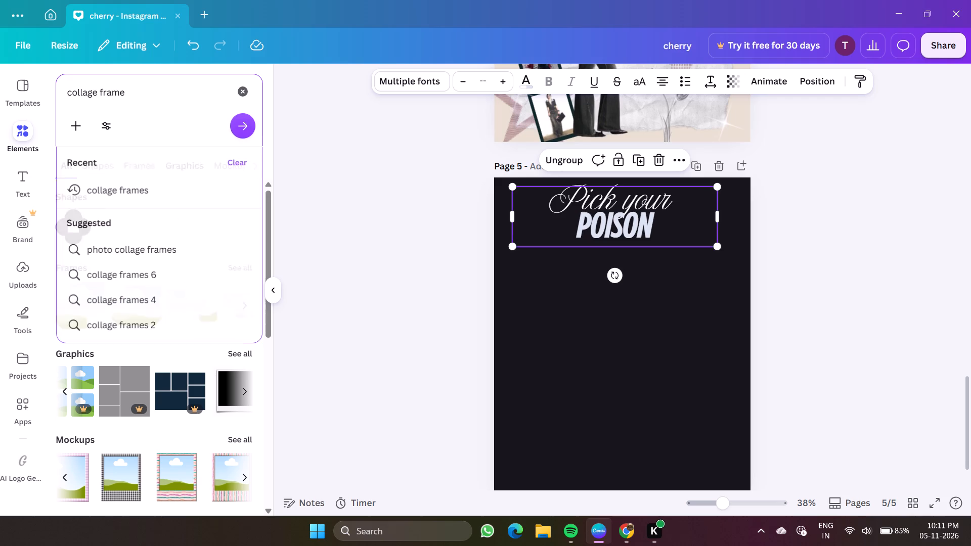
pyautogui.press('BackSpace')
pyautogui.press('BackSpace')
pyautogui.press('Return')
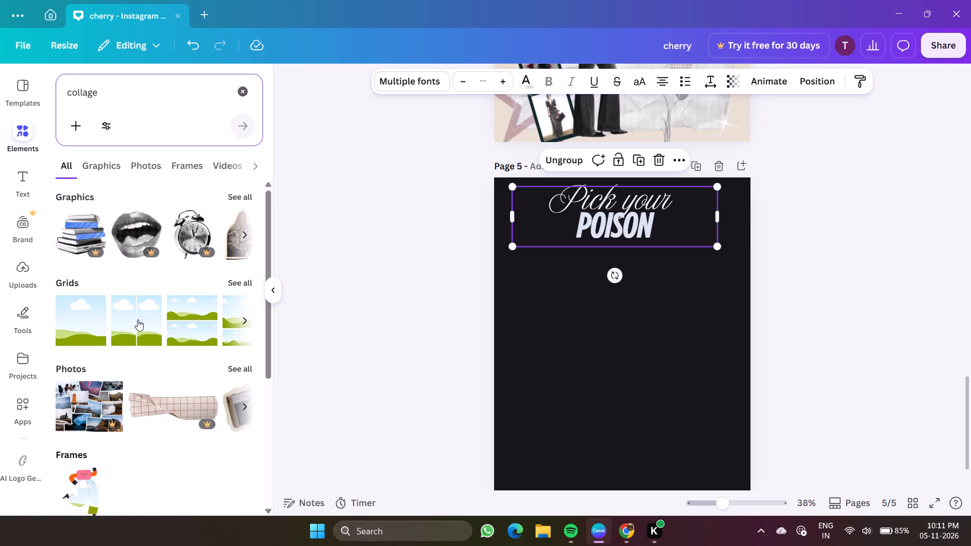
pyautogui.hscroll(-6, 166, 336)
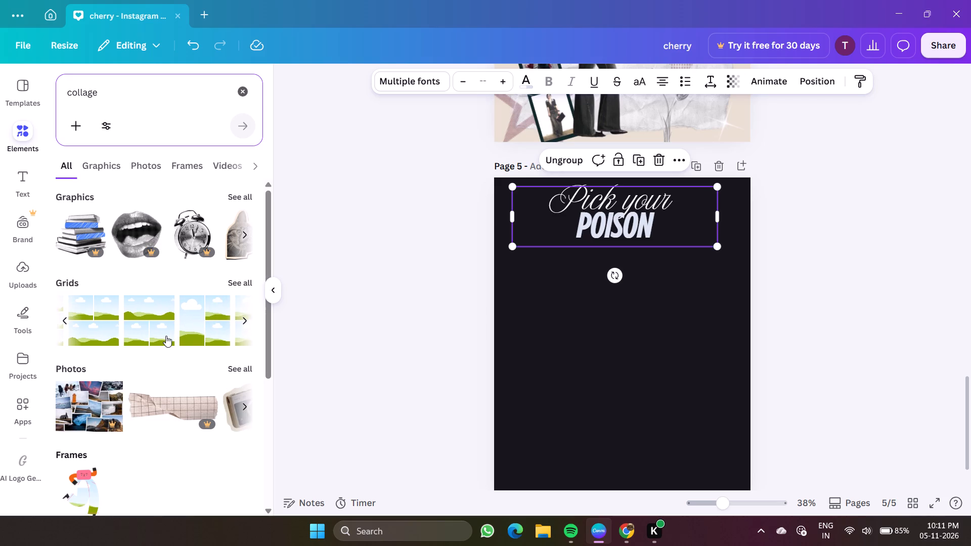
pyautogui.hscroll(-3, 166, 336)
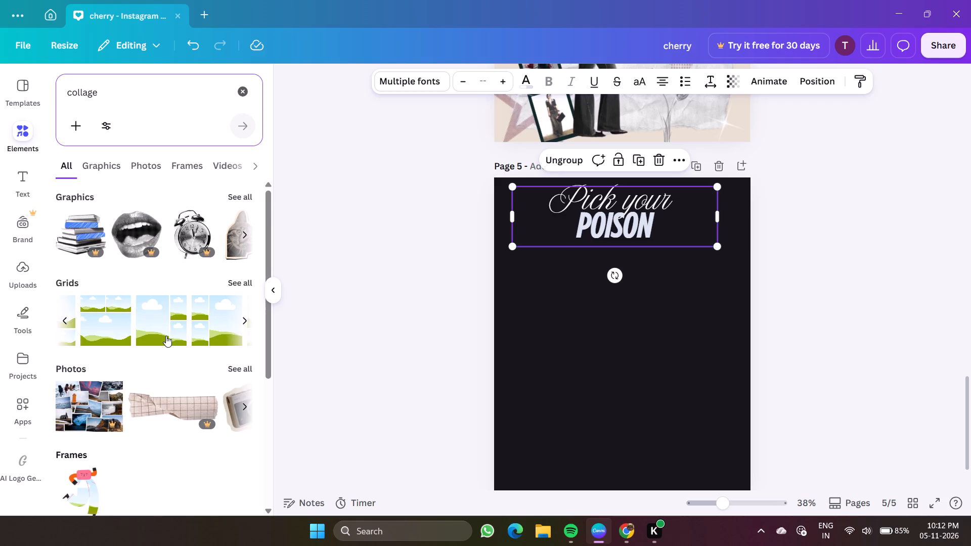
pyautogui.hscroll(-4, 166, 336)
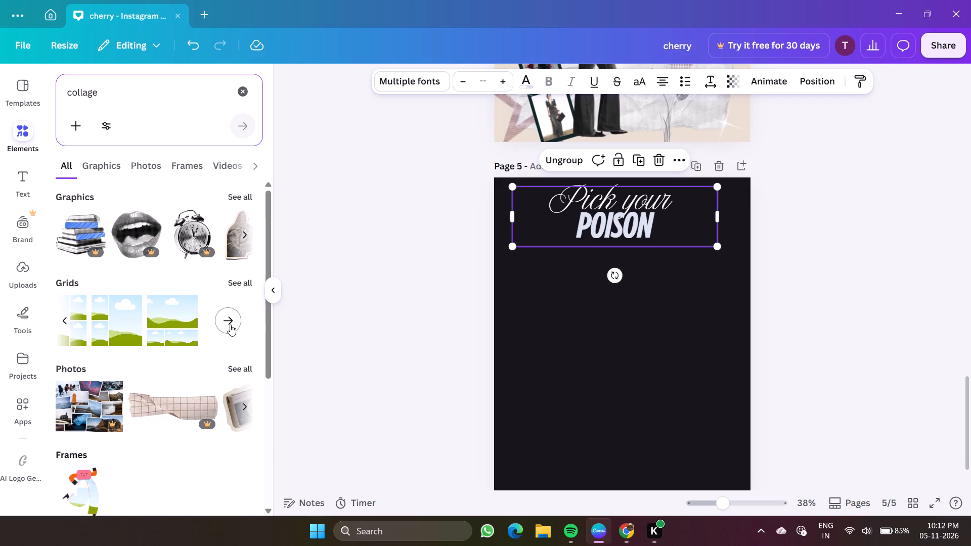
# Browse the full collection of collage grids and add the two-by-two grid with four equal cells to page 5.
pyautogui.click(230, 325)
pyautogui.scroll(-1, 194, 342)
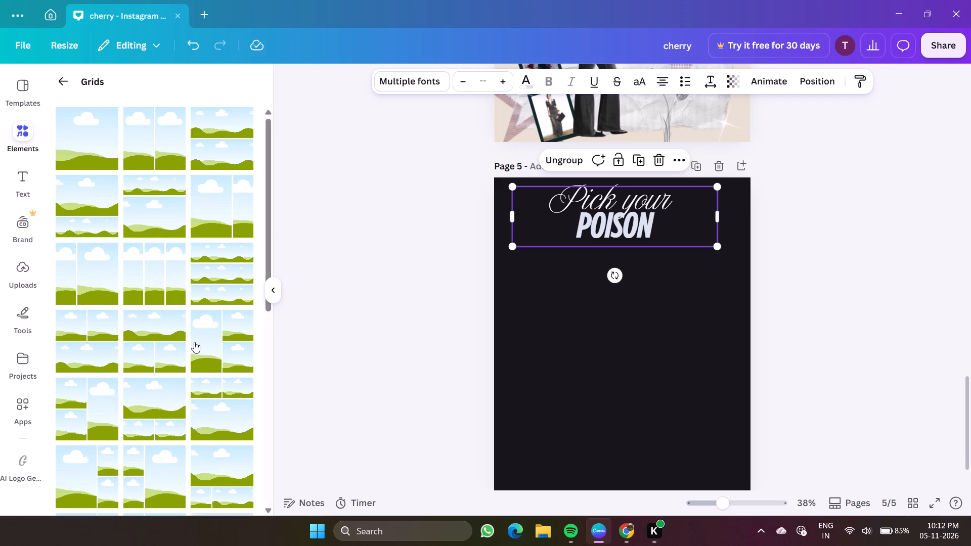
pyautogui.scroll(-3, 194, 342)
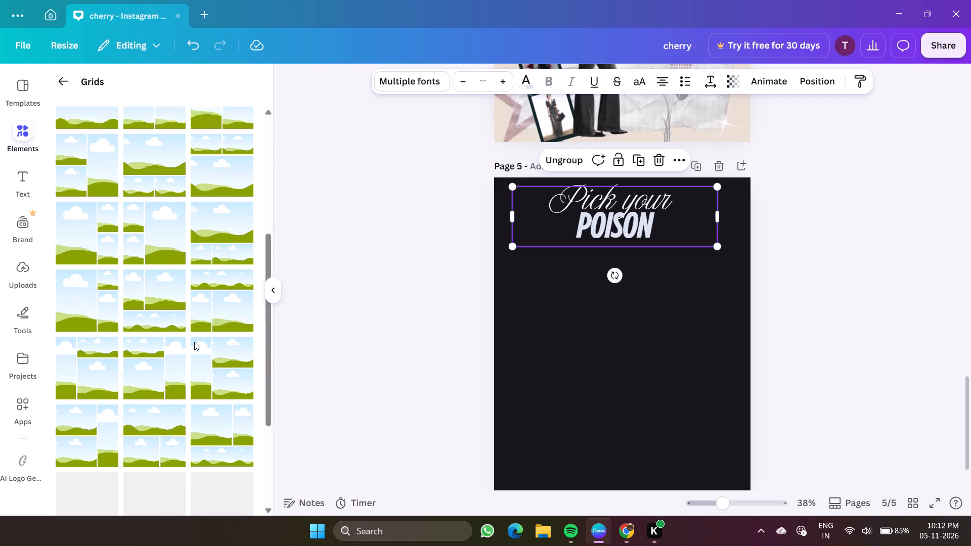
pyautogui.scroll(-5, 194, 342)
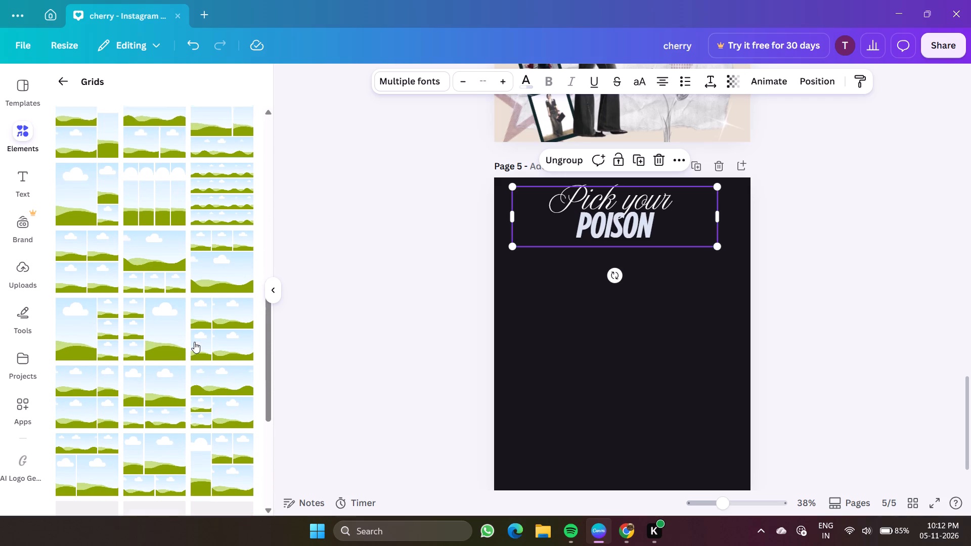
pyautogui.scroll(-5, 194, 342)
pyautogui.scroll(17, 194, 342)
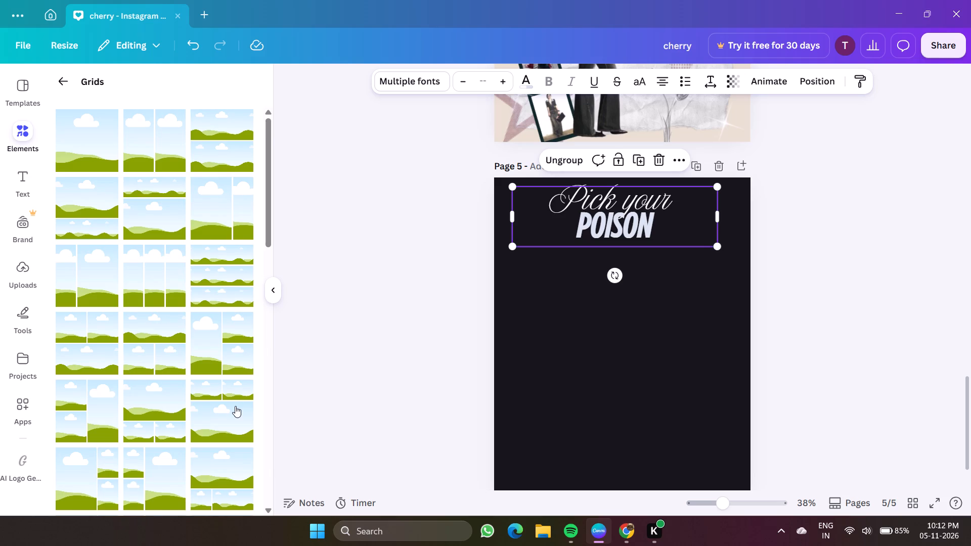
pyautogui.scroll(-3, 235, 406)
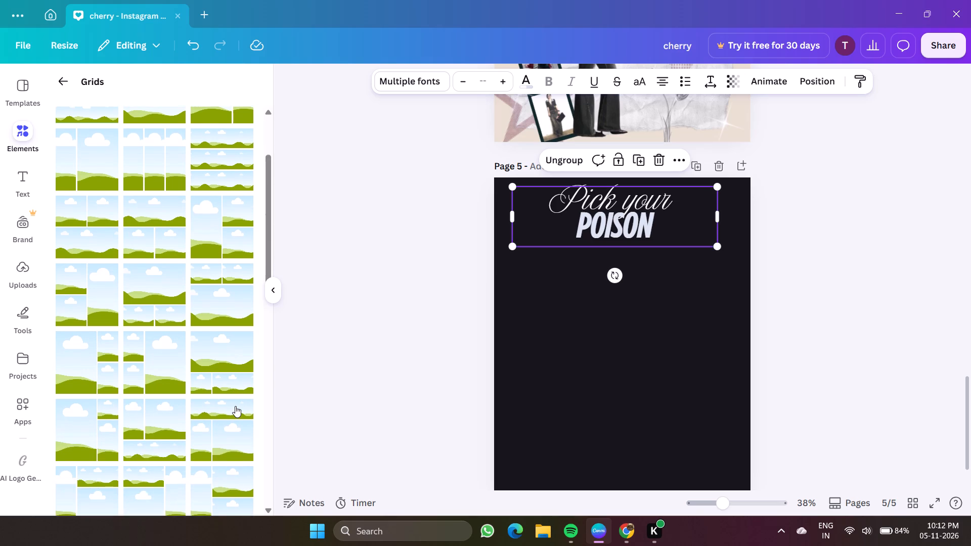
pyautogui.scroll(-1, 235, 406)
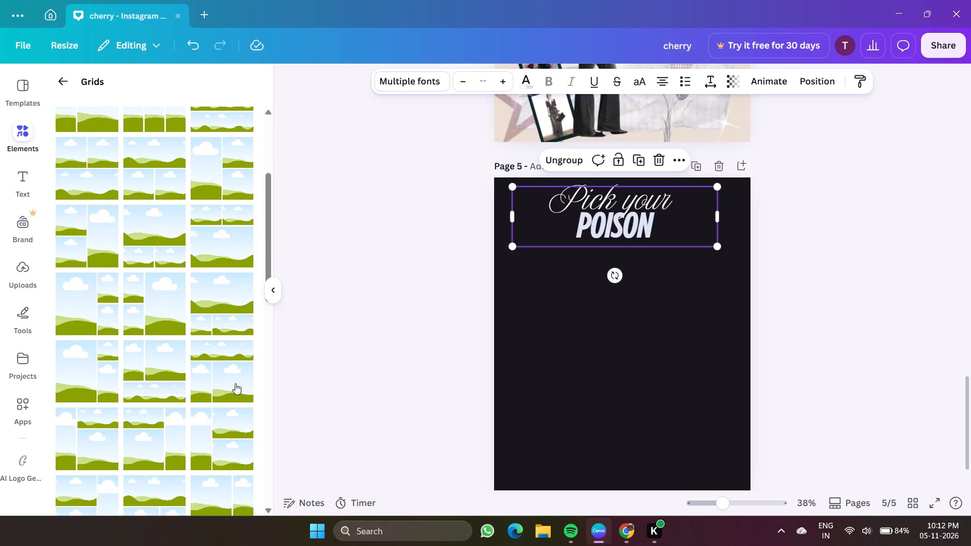
pyautogui.scroll(-4, 221, 443)
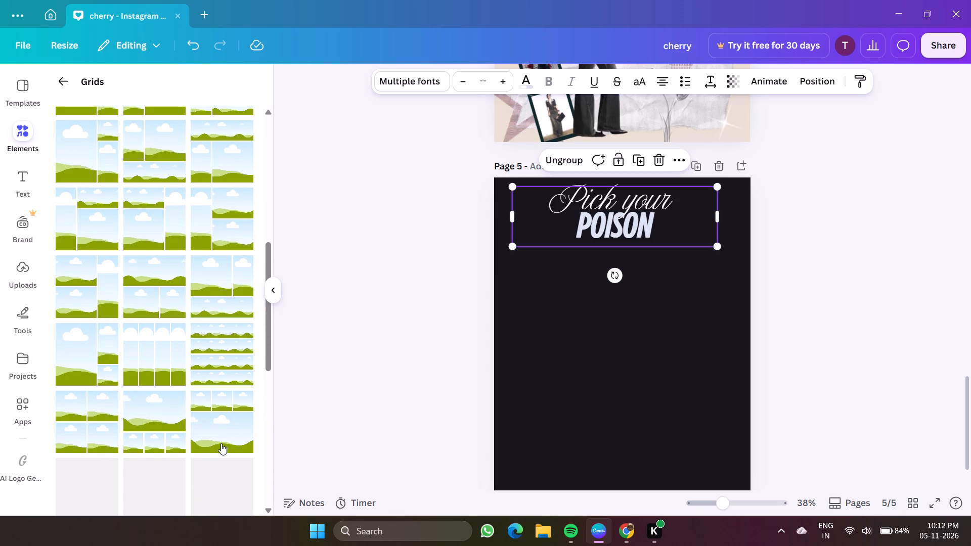
pyautogui.scroll(-1, 221, 443)
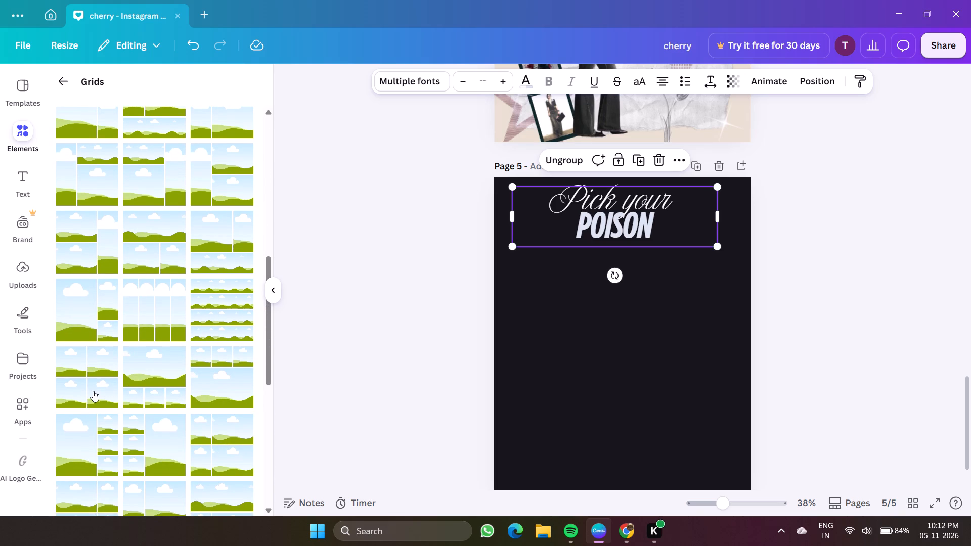
pyautogui.click(93, 391)
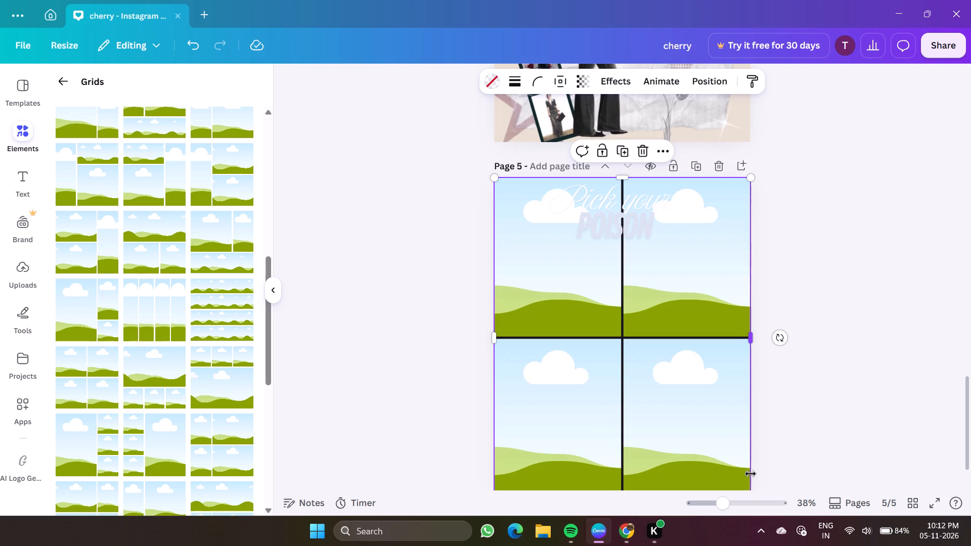
# Shrink the four-cell grid from its corners and move it just below the "Pick your POISON" heading.
pyautogui.scroll(-2, 724, 439)
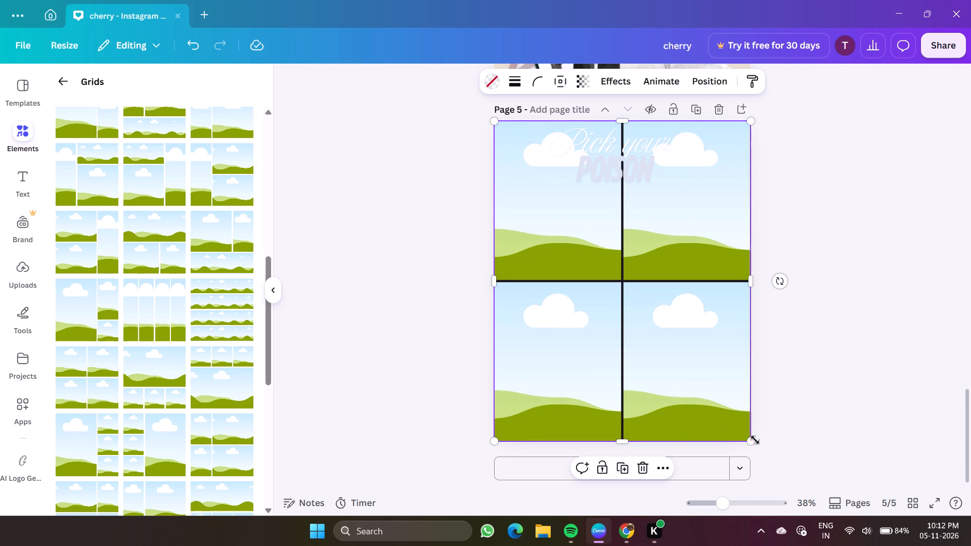
pyautogui.moveTo(754, 440); pyautogui.dragTo(734, 364)
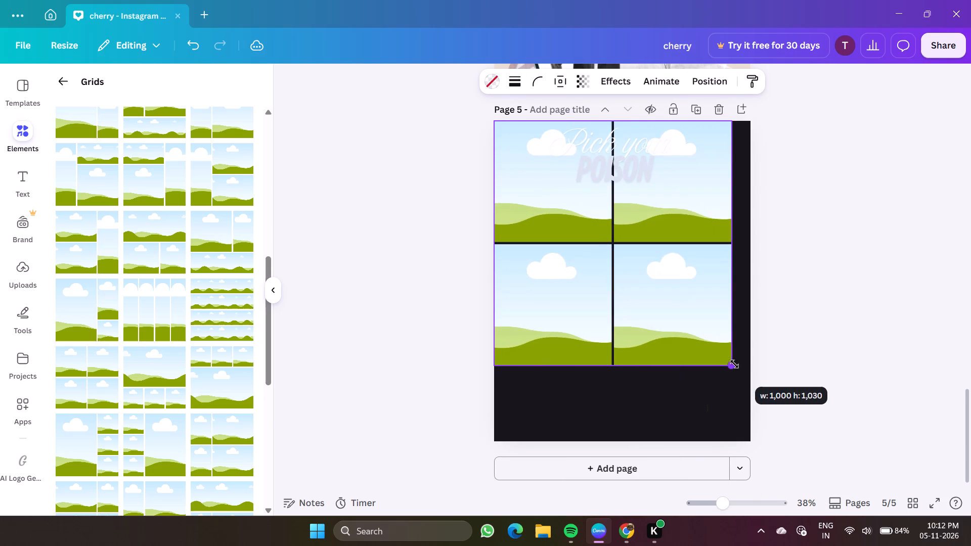
pyautogui.moveTo(734, 364); pyautogui.dragTo(745, 365)
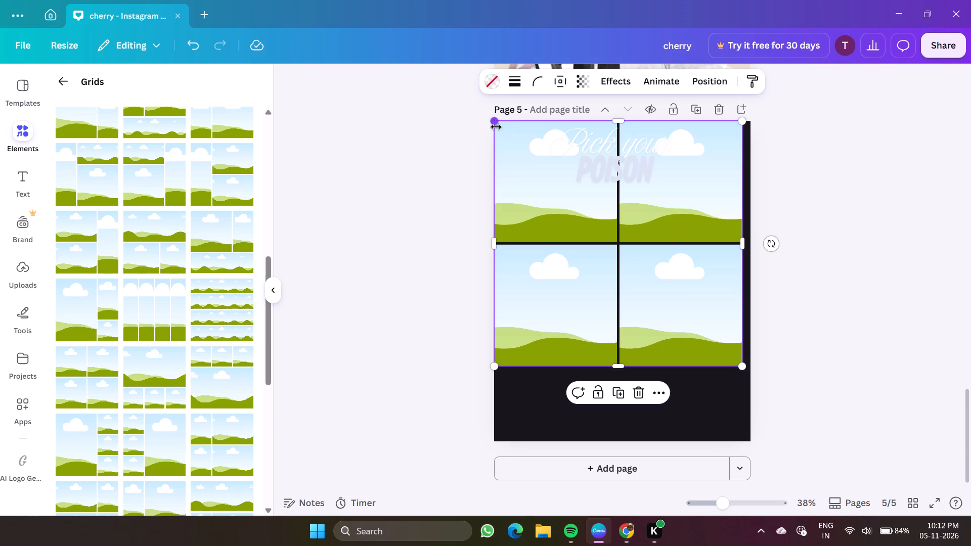
pyautogui.moveTo(496, 121); pyautogui.dragTo(520, 161)
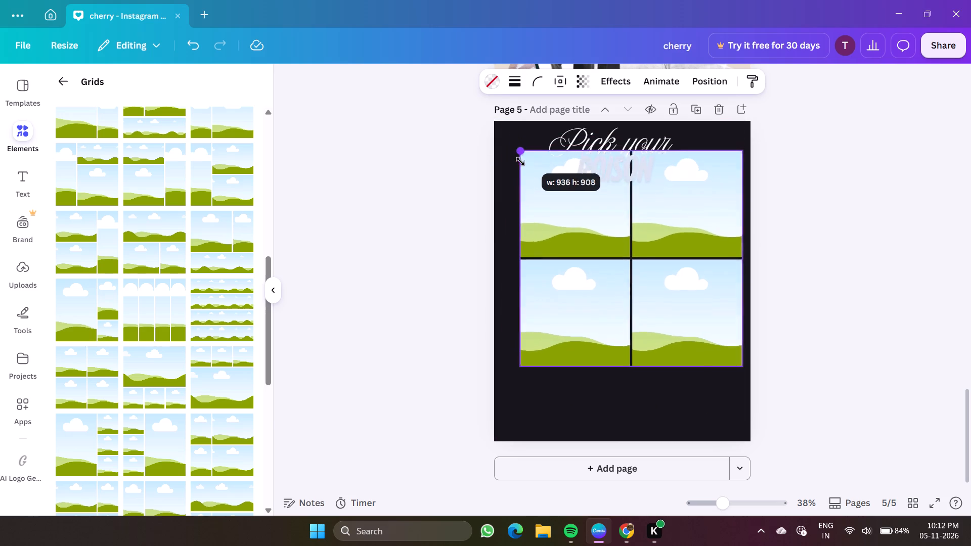
pyautogui.moveTo(520, 161); pyautogui.dragTo(518, 160)
pyautogui.moveTo(639, 230); pyautogui.dragTo(628, 265)
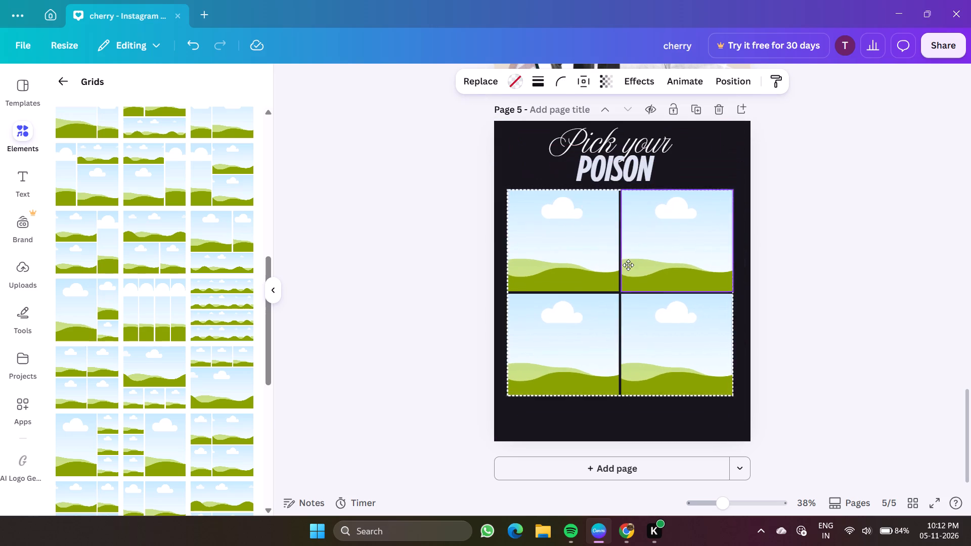
pyautogui.moveTo(628, 265); pyautogui.dragTo(634, 262)
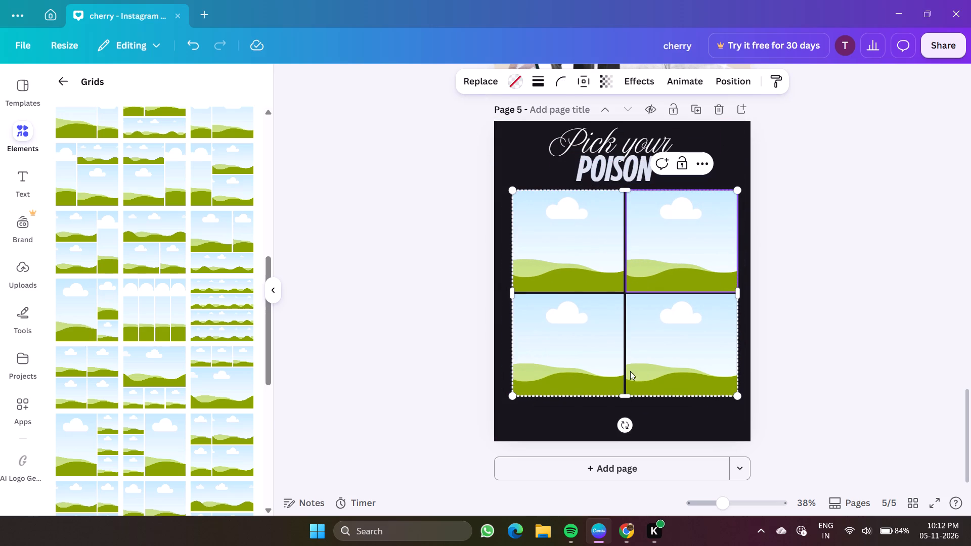
# Stretch the grid down close to the page's bottom edge and widen it leftward so both side margins are equal.
pyautogui.moveTo(623, 395); pyautogui.dragTo(625, 421)
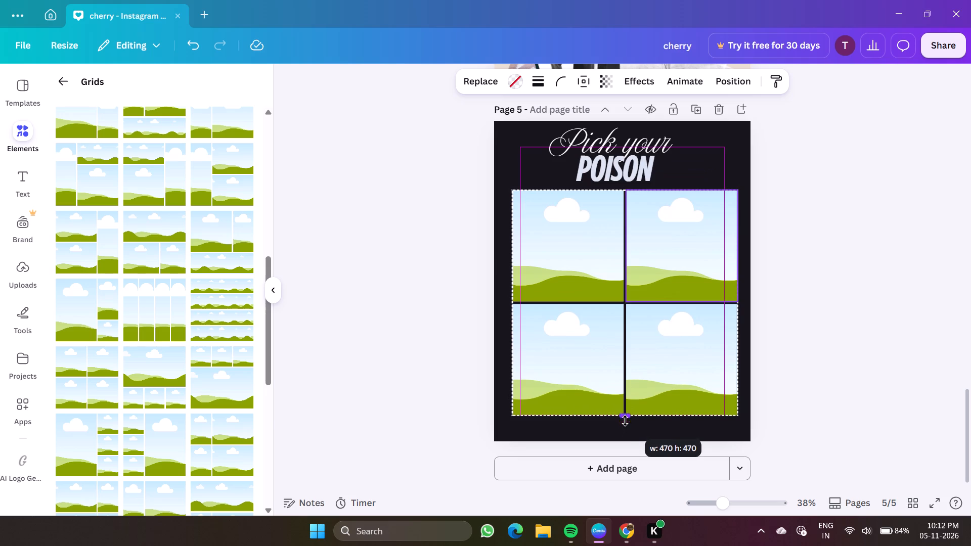
pyautogui.moveTo(625, 421); pyautogui.dragTo(625, 423)
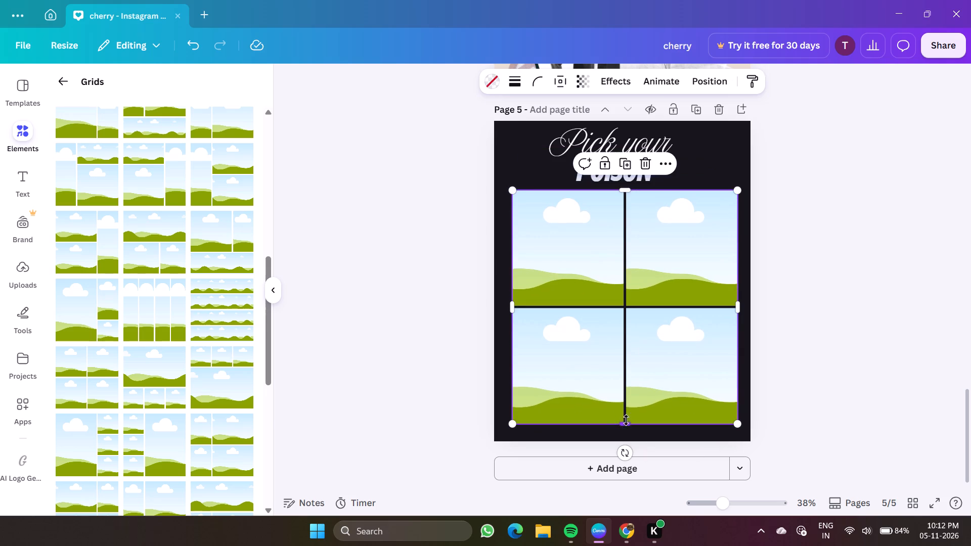
pyautogui.click(646, 291)
pyautogui.click(636, 304)
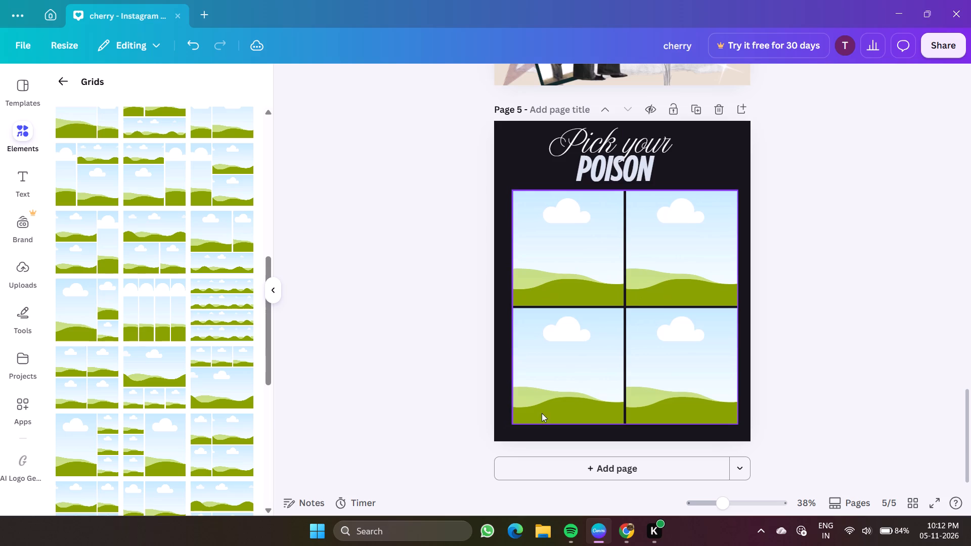
pyautogui.click(524, 379)
pyautogui.moveTo(511, 303); pyautogui.dragTo(511, 304)
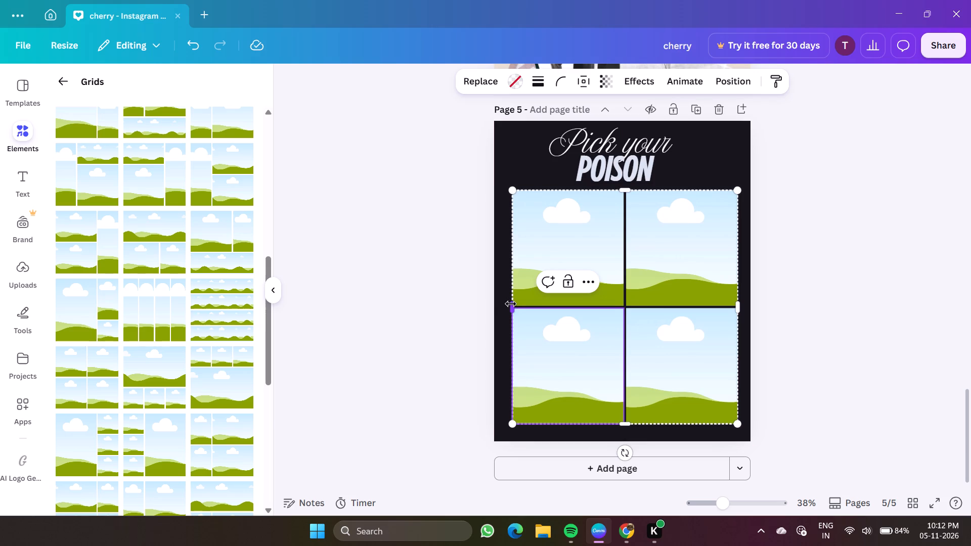
pyautogui.moveTo(511, 304); pyautogui.dragTo(505, 305)
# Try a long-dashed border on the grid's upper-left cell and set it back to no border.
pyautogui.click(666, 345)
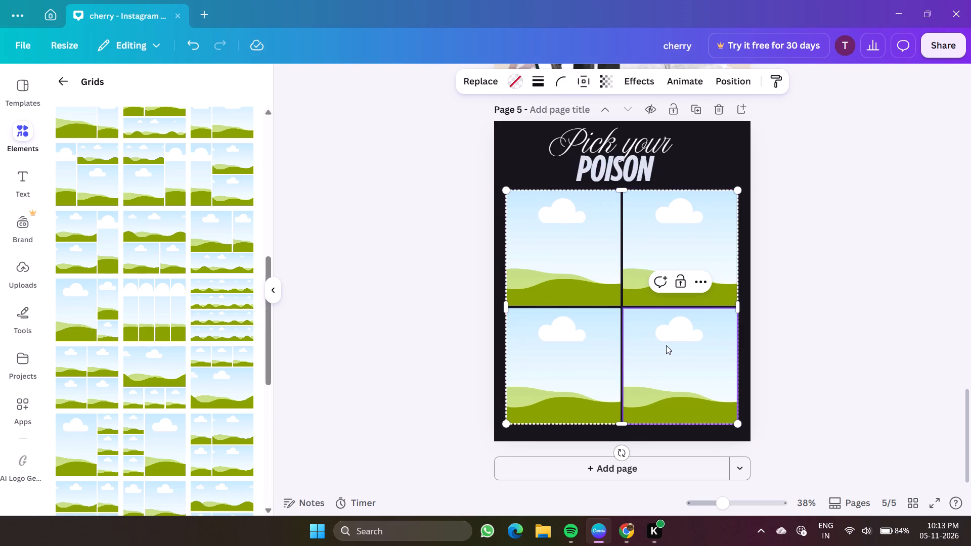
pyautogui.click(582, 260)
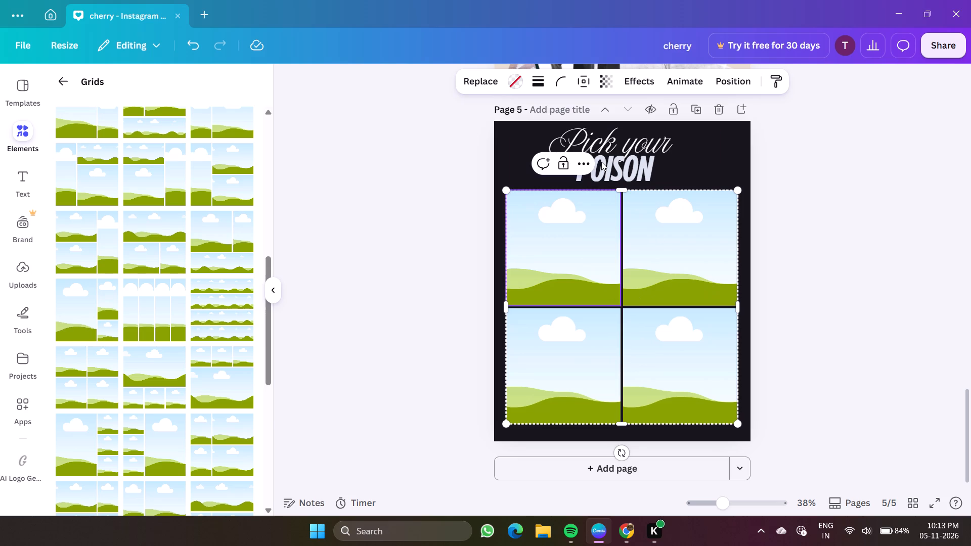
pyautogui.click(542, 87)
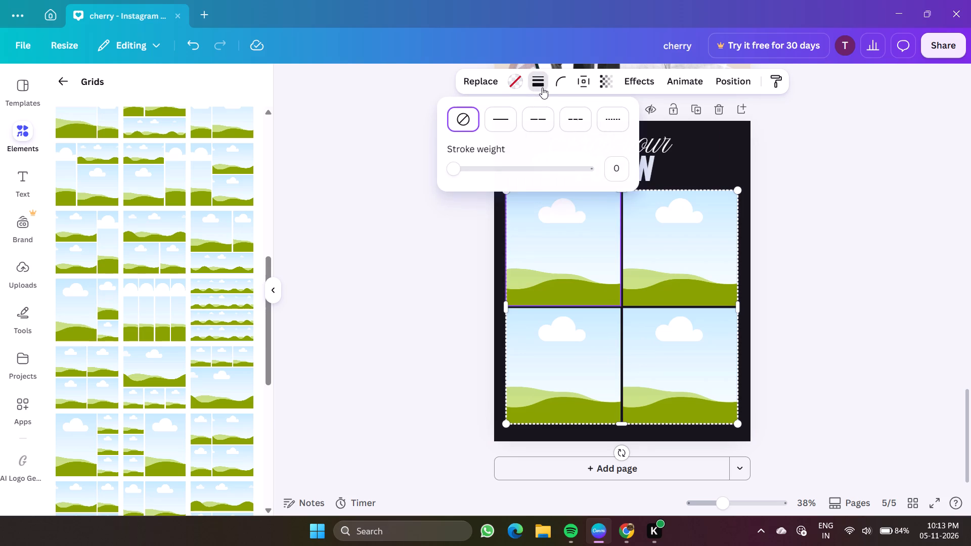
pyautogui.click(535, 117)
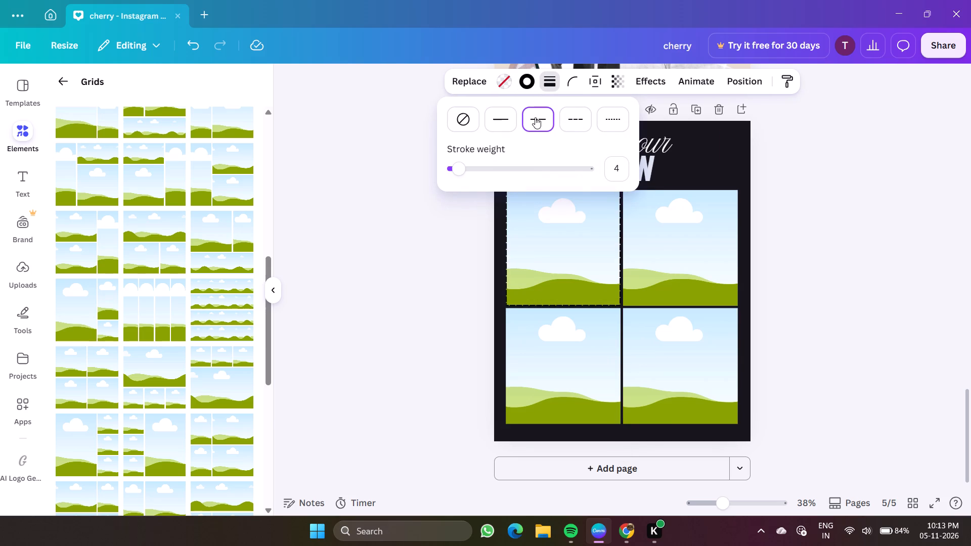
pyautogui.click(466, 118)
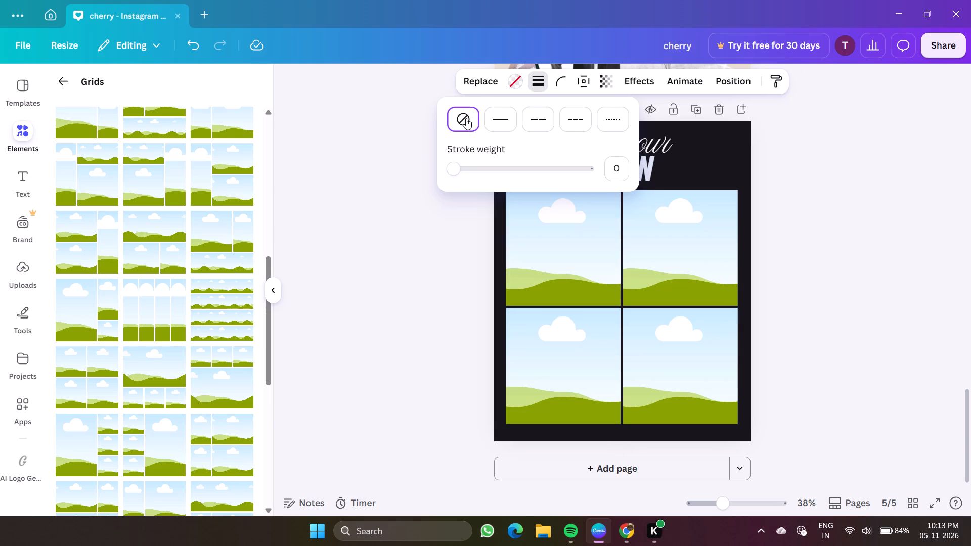
# Set the spacing between the cells of the photo grid to 52.
pyautogui.click(580, 87)
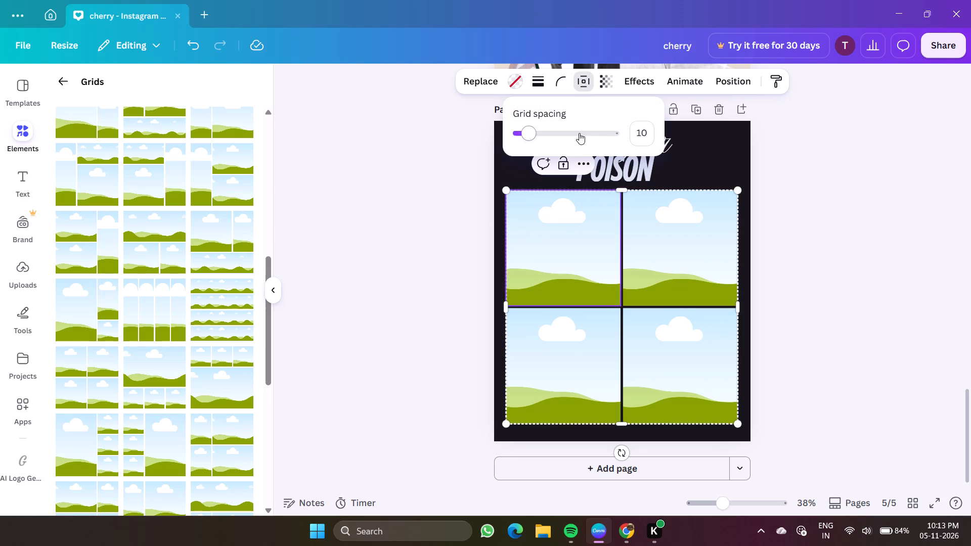
pyautogui.click(579, 133)
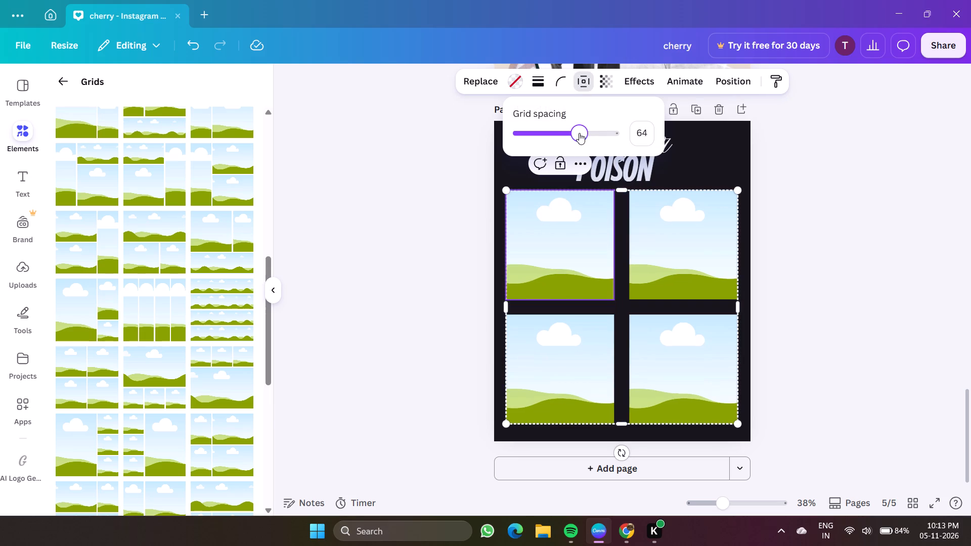
pyautogui.click(569, 135)
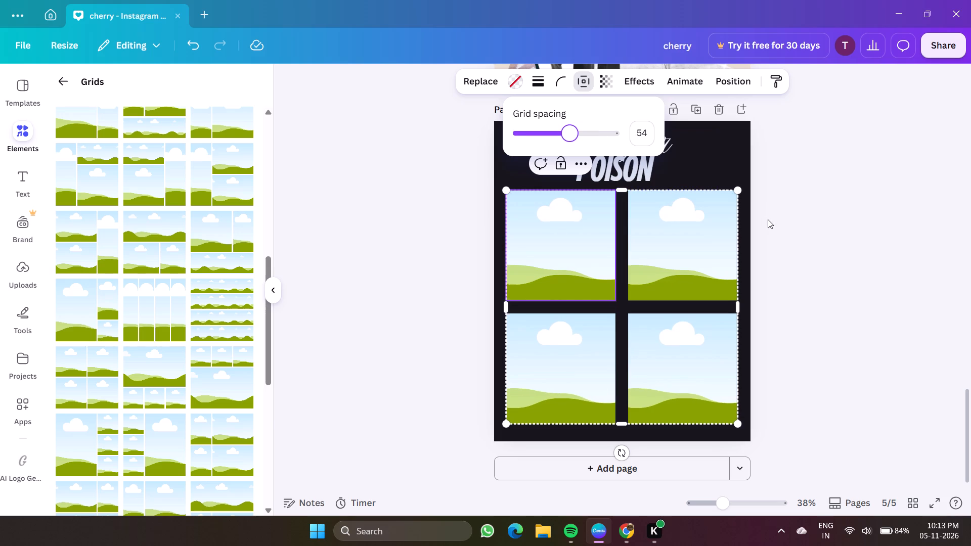
pyautogui.click(558, 134)
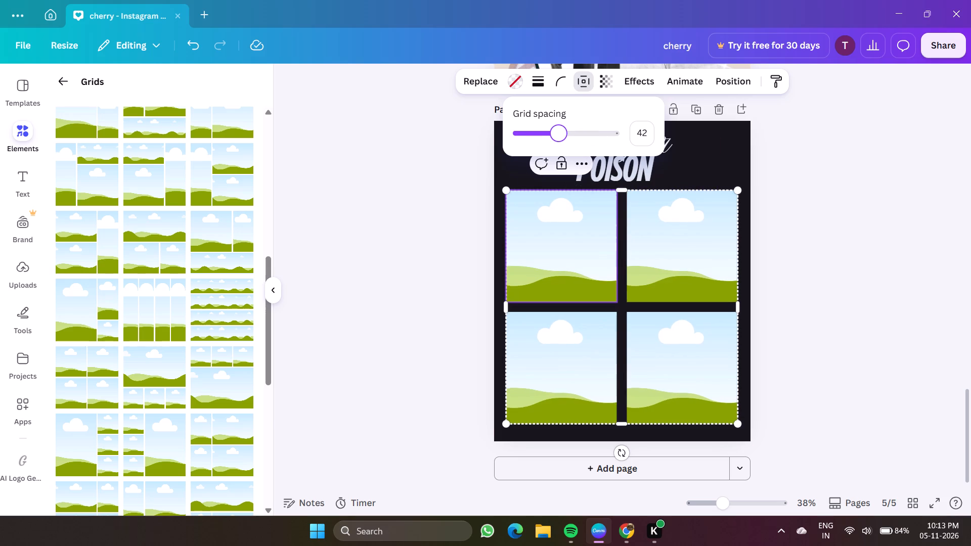
pyautogui.click(568, 138)
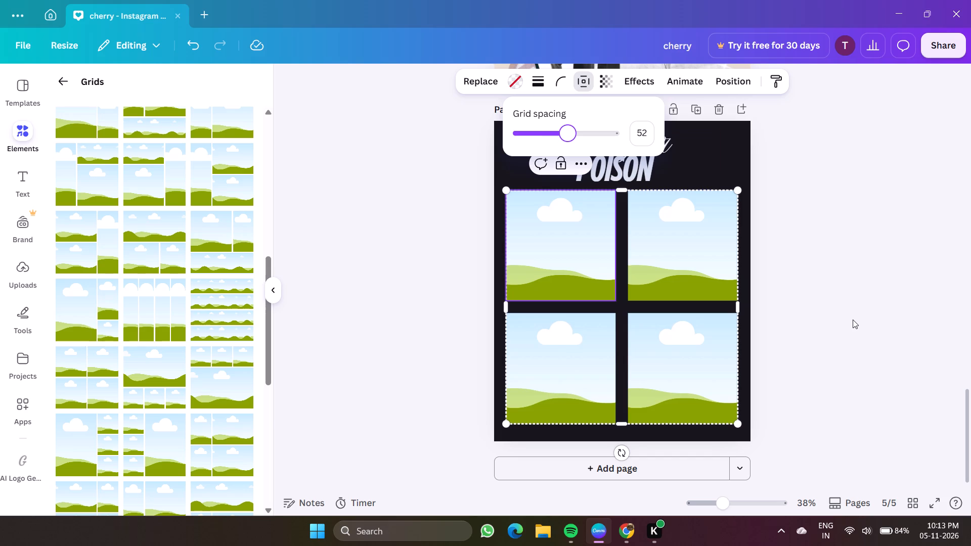
pyautogui.click(853, 320)
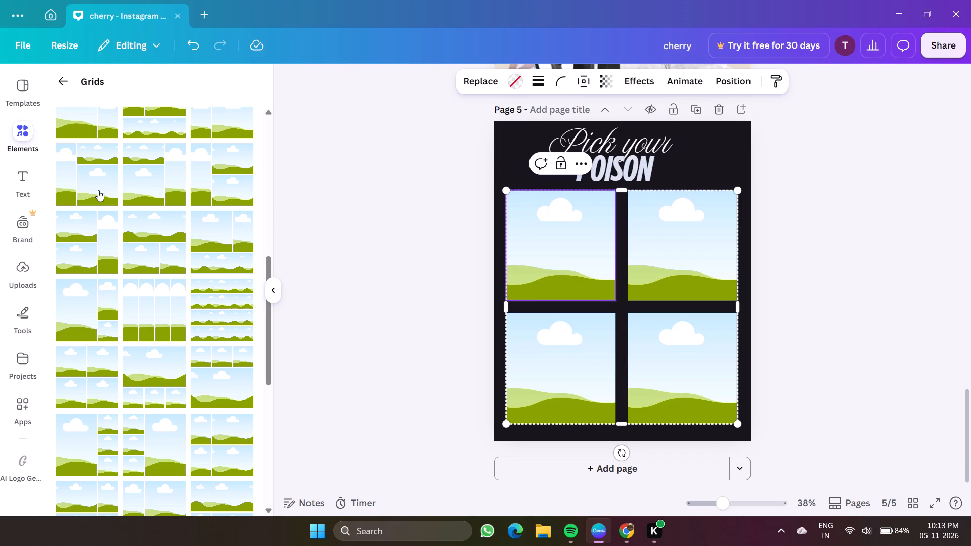
# Clear the "collage" search and add the elongated looping scribble from the recently used elements to page 5.
pyautogui.click(60, 83)
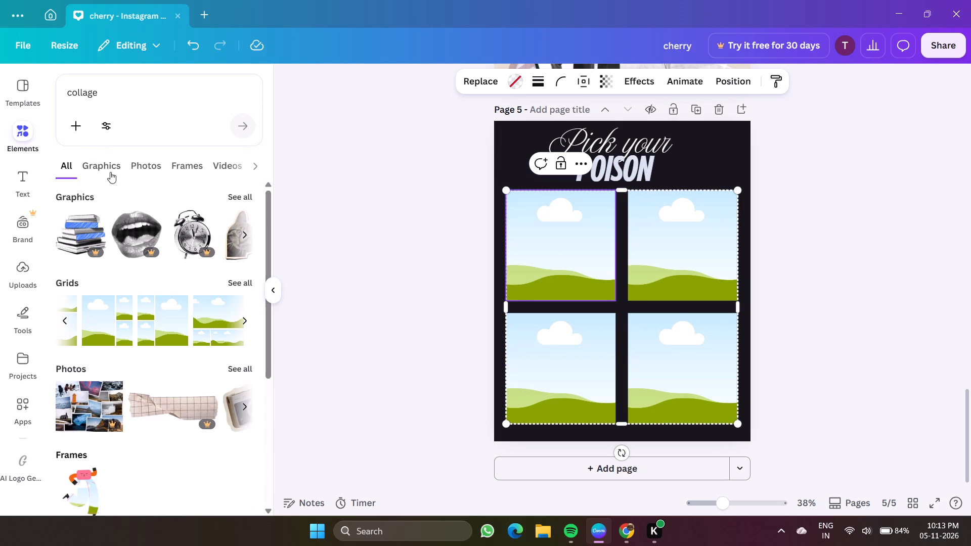
pyautogui.scroll(5, 119, 254)
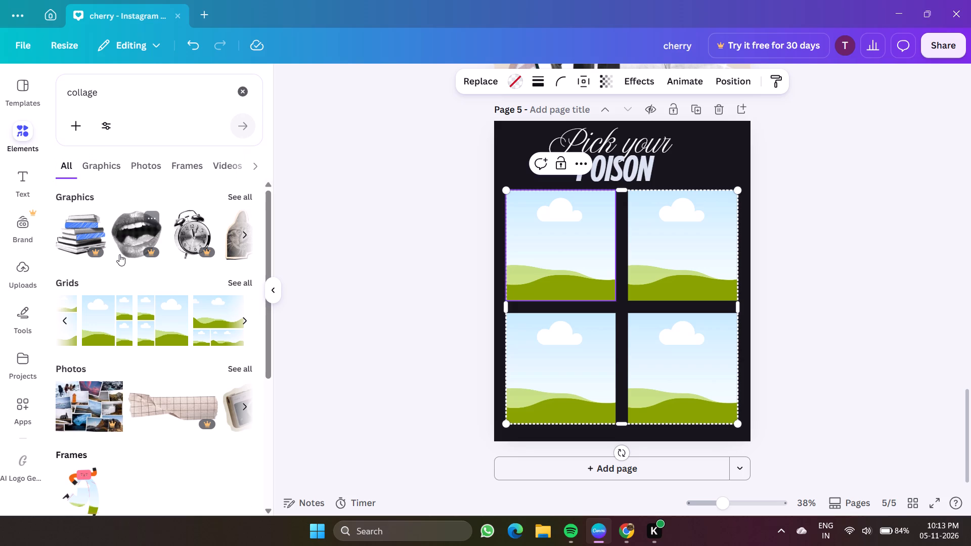
pyautogui.click(243, 95)
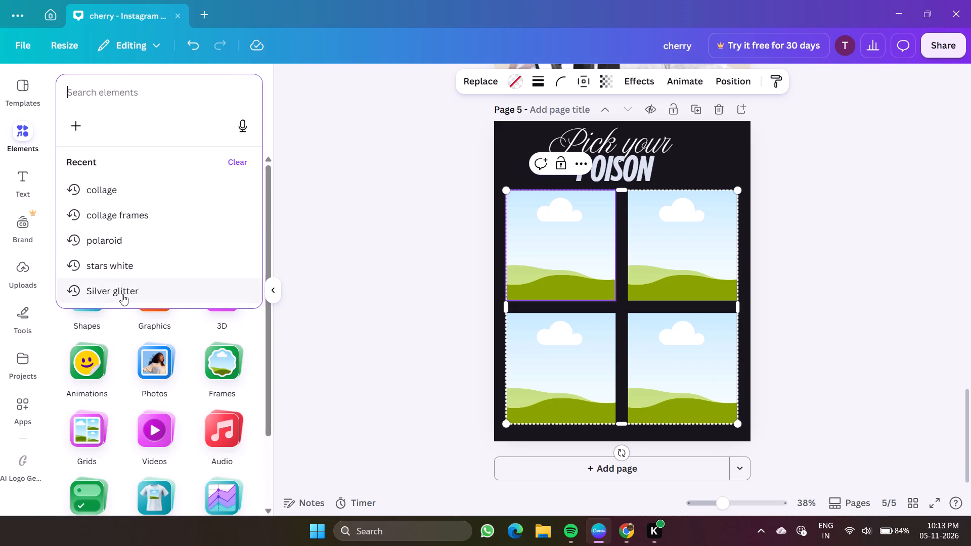
pyautogui.click(351, 284)
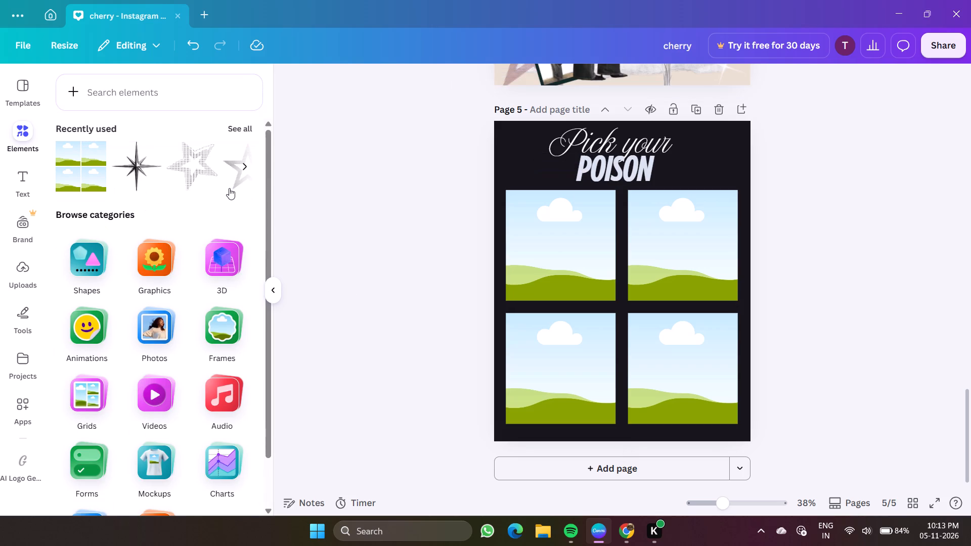
pyautogui.scroll(2, 229, 188)
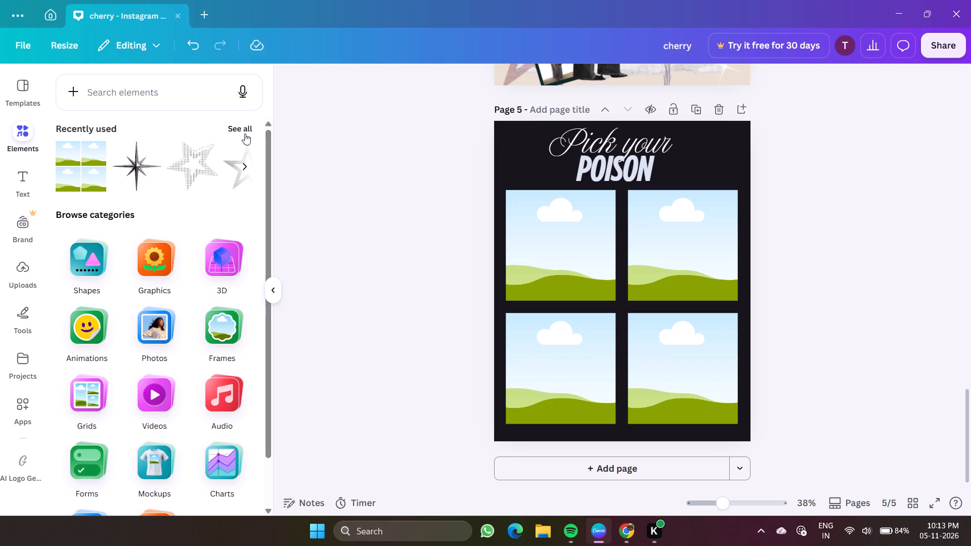
pyautogui.click(243, 127)
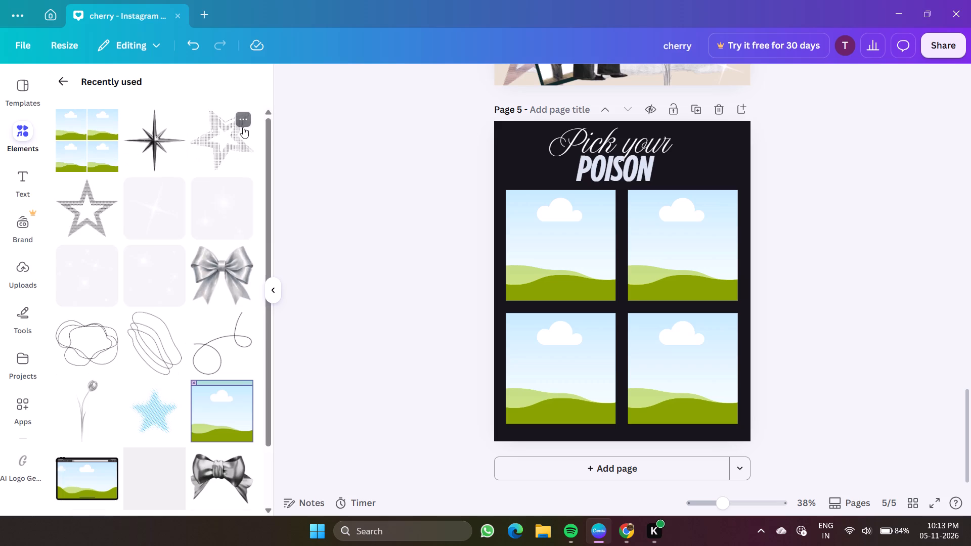
pyautogui.click(165, 357)
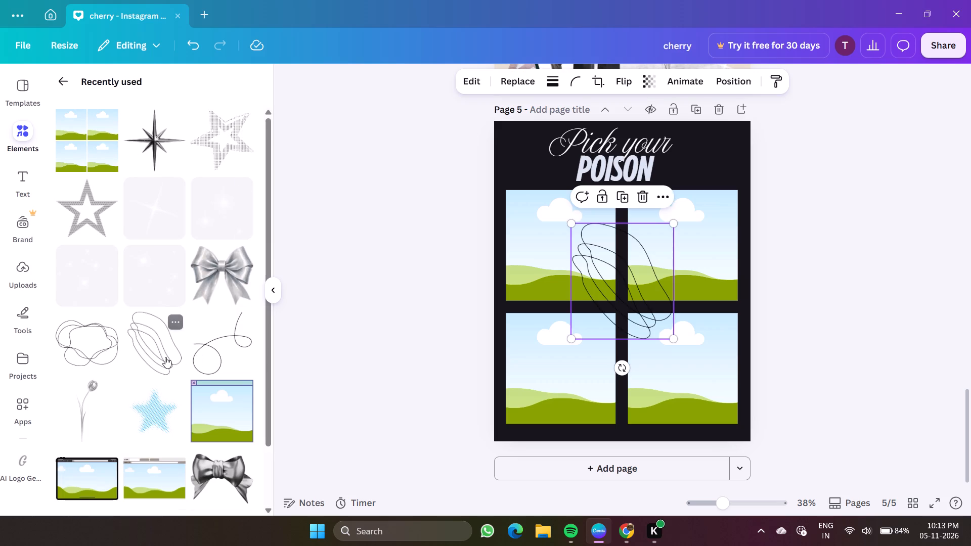
# Move the scribble up towards the "Pick your POISON" heading and rotate it counter-clockwise until its loops lie nearly horizontal.
pyautogui.moveTo(642, 323); pyautogui.dragTo(614, 224)
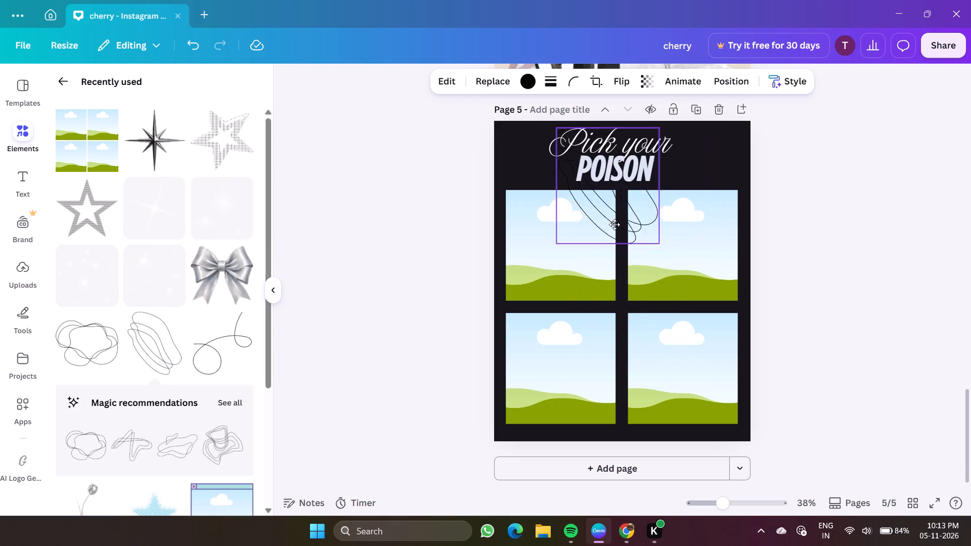
pyautogui.moveTo(614, 224); pyautogui.dragTo(602, 231)
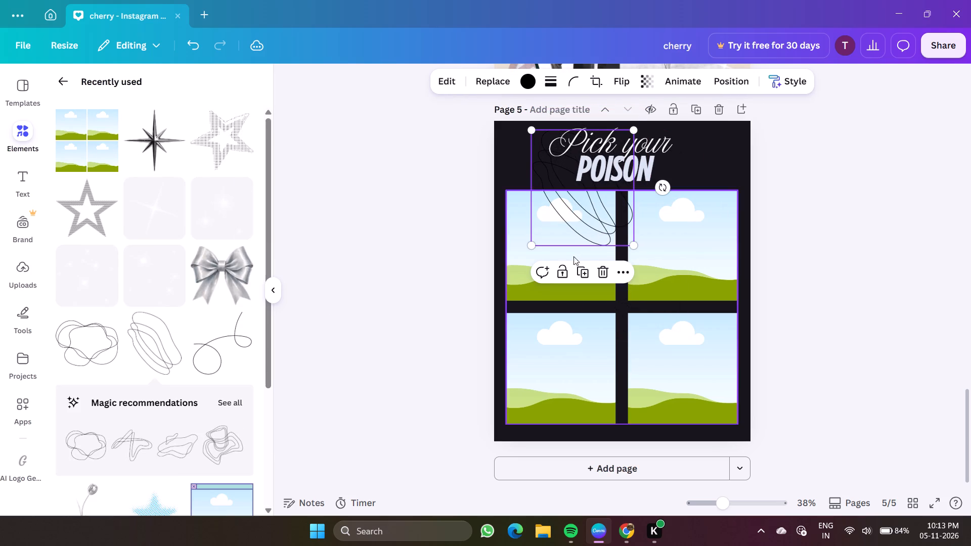
pyautogui.moveTo(658, 192); pyautogui.dragTo(707, 132)
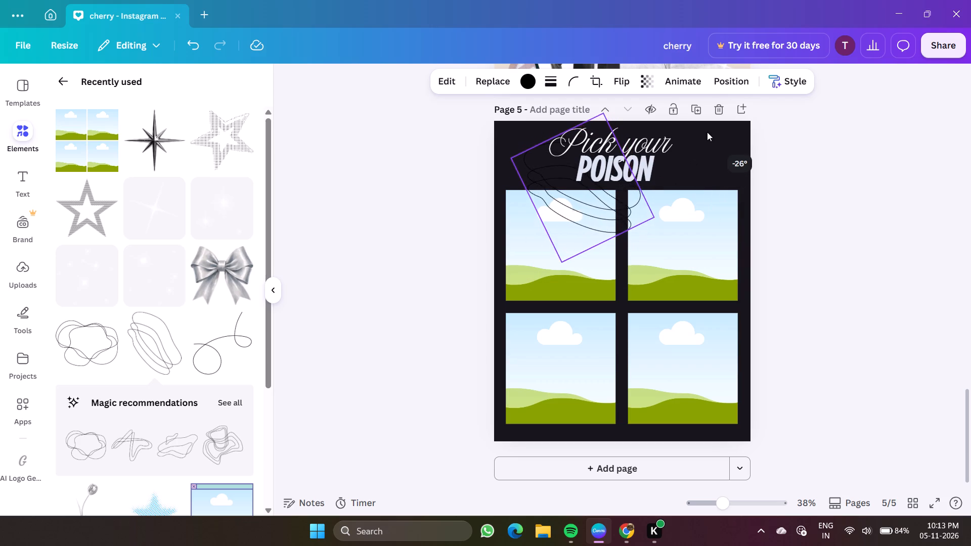
pyautogui.moveTo(707, 132); pyautogui.dragTo(702, 25)
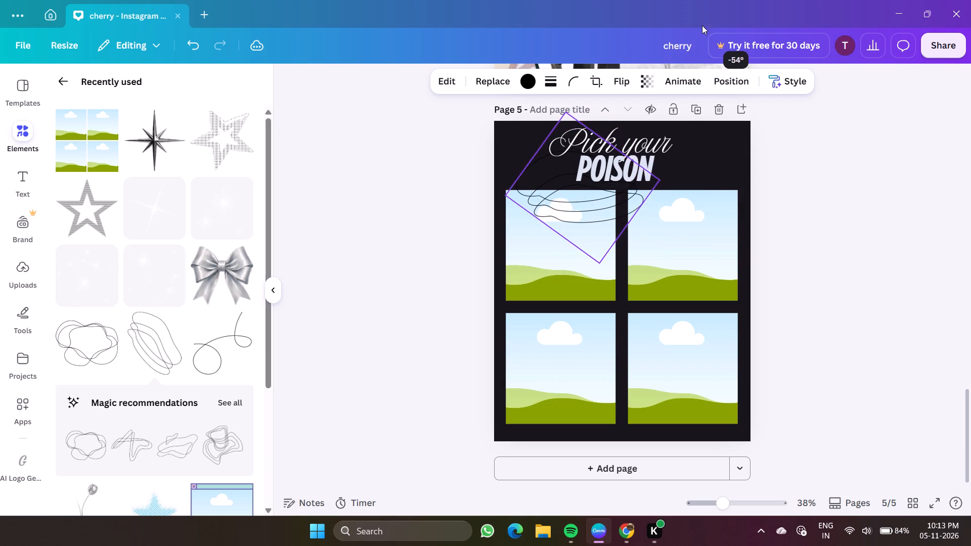
pyautogui.moveTo(702, 25); pyautogui.dragTo(700, 6)
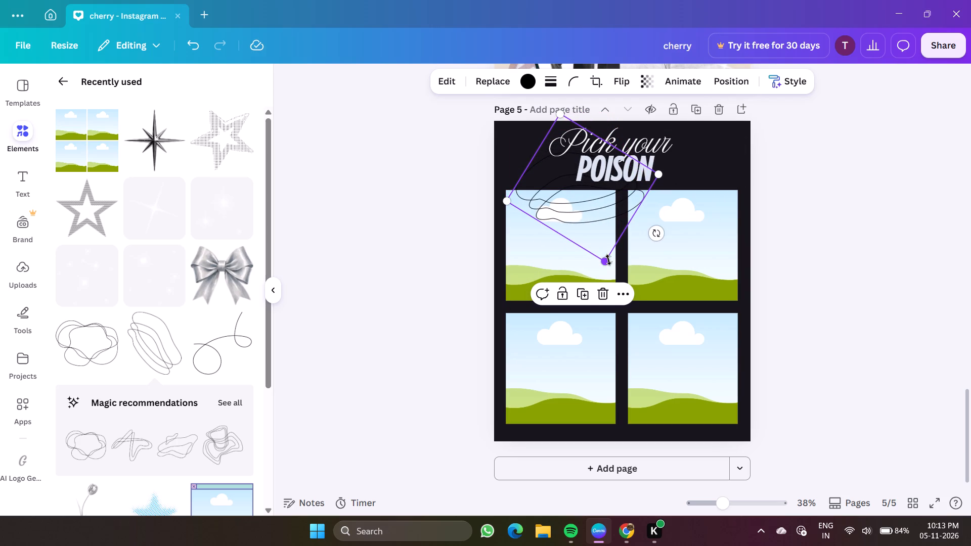
# Enlarge the scribble slightly and position it so its loops surround the "Pick your POISON" heading.
pyautogui.moveTo(608, 260); pyautogui.dragTo(619, 285)
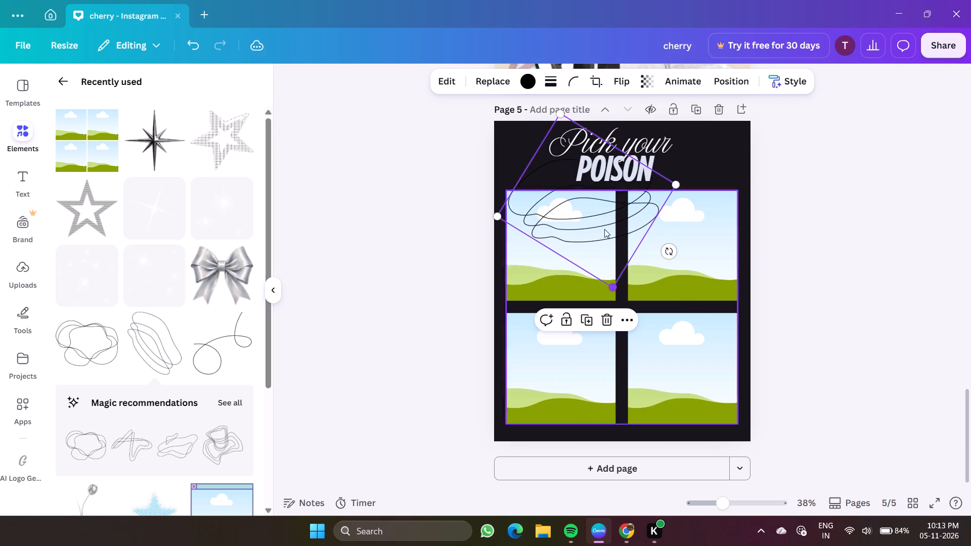
pyautogui.moveTo(603, 217); pyautogui.dragTo(633, 157)
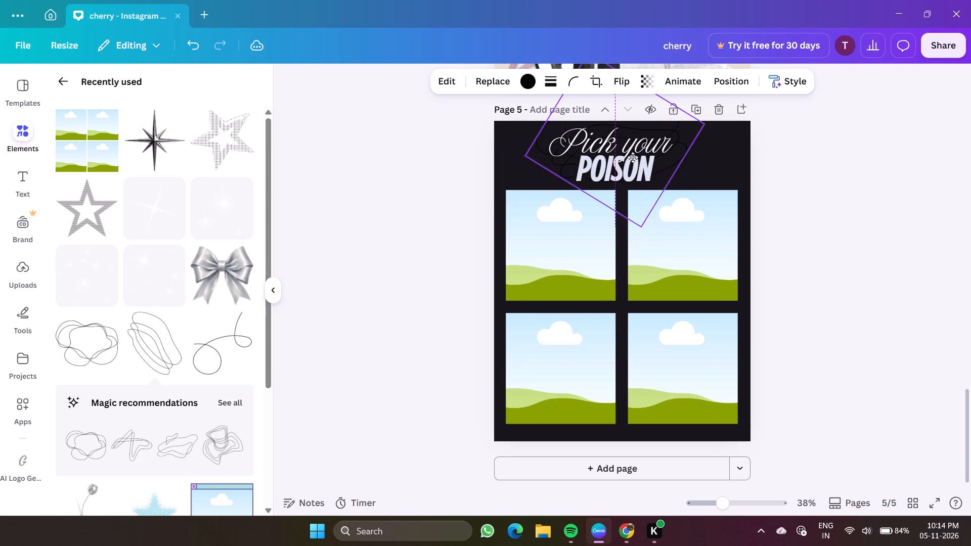
pyautogui.moveTo(633, 157); pyautogui.dragTo(633, 161)
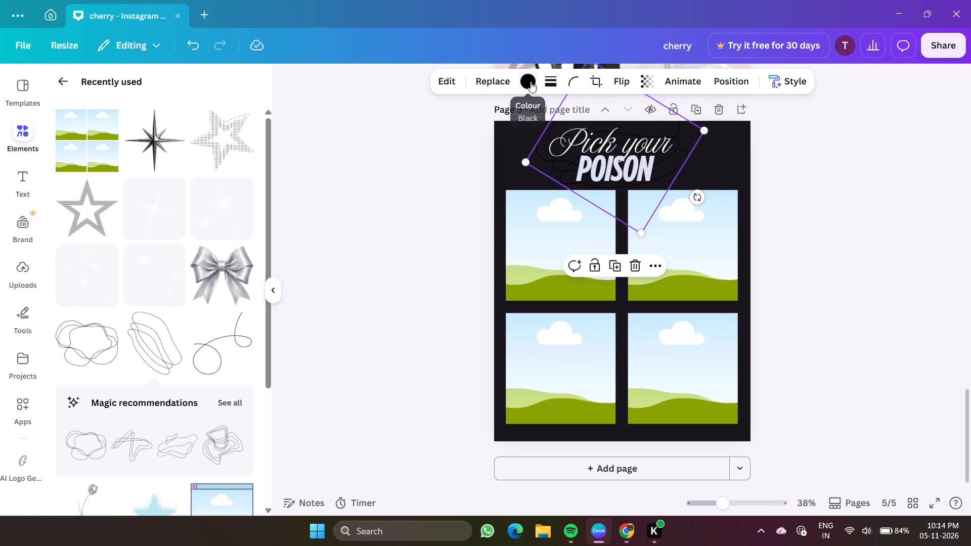
# Open the colour choices for the scribble around the heading.
pyautogui.click(531, 81)
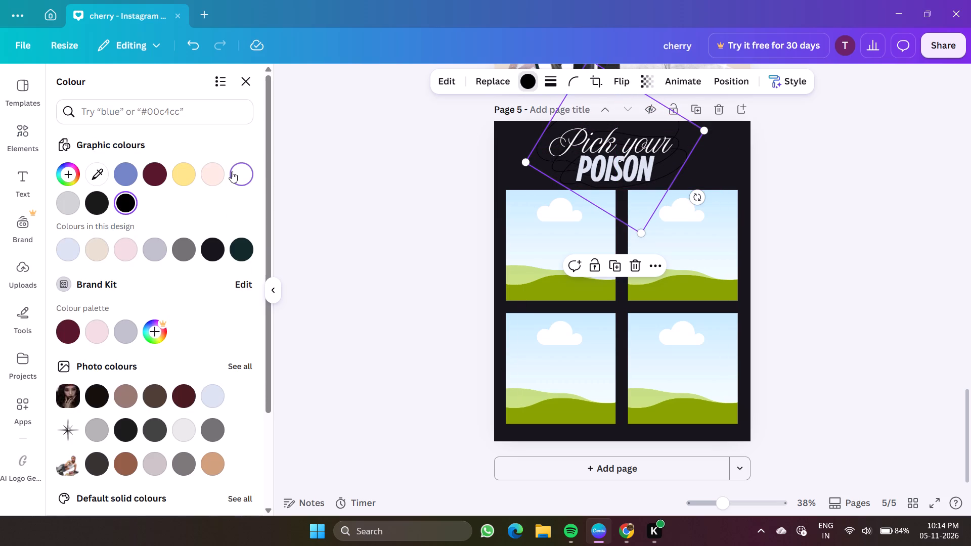
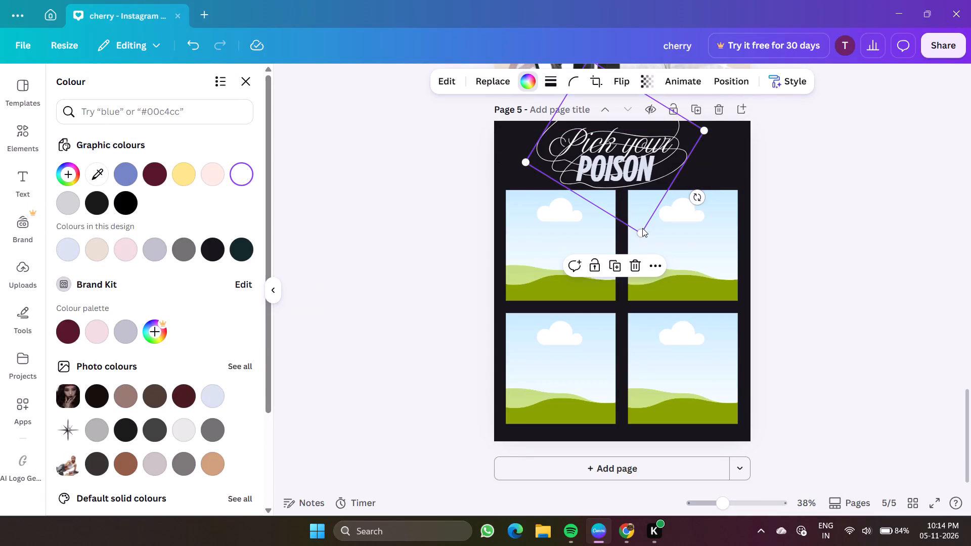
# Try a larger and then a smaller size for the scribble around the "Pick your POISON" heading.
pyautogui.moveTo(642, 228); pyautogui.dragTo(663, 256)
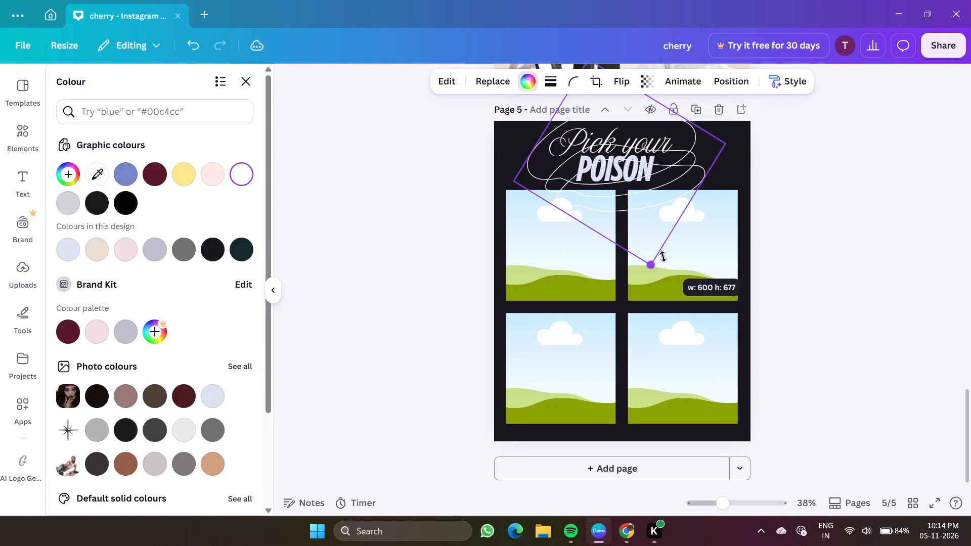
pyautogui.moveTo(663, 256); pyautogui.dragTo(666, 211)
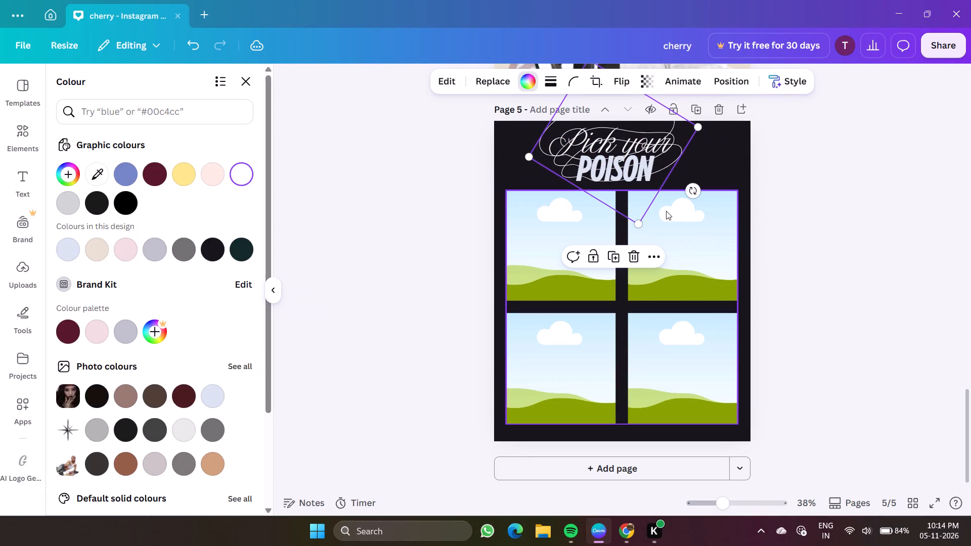
# Delete the scribble surrounding the "Pick your POISON" heading.
pyautogui.press('Delete')
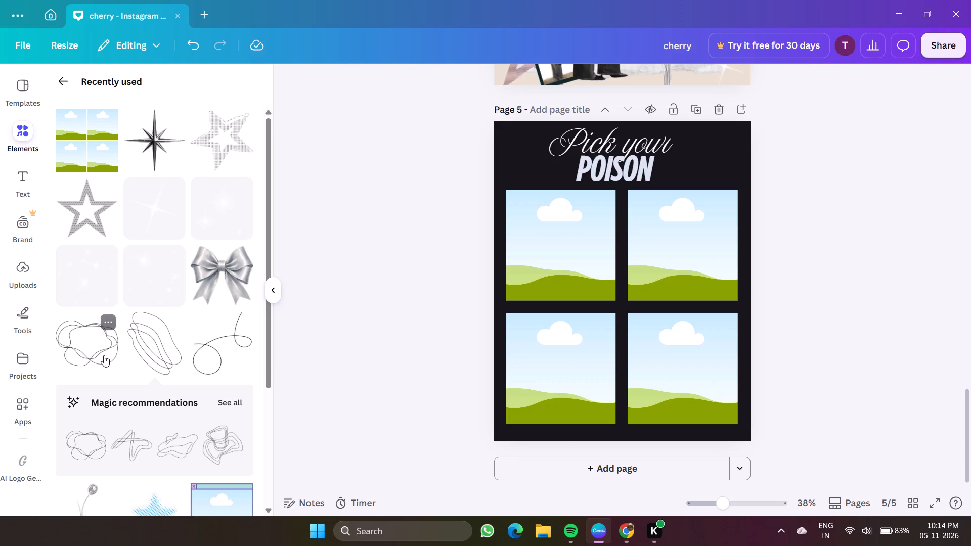
# Add the curly looped line from the recently used elements and place it over page 5's upper-left corner, beside the heading.
pyautogui.click(218, 341)
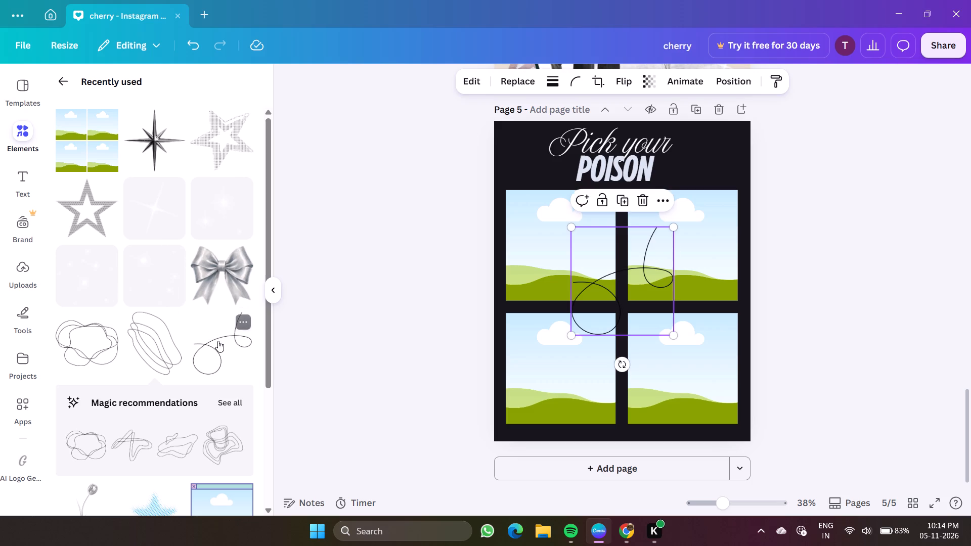
pyautogui.moveTo(609, 297); pyautogui.dragTo(514, 167)
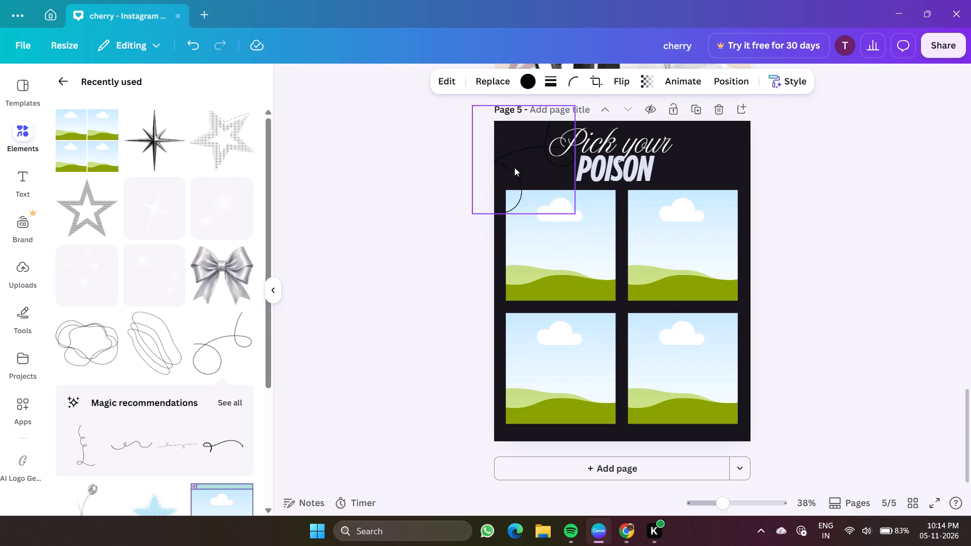
pyautogui.moveTo(514, 167); pyautogui.dragTo(534, 163)
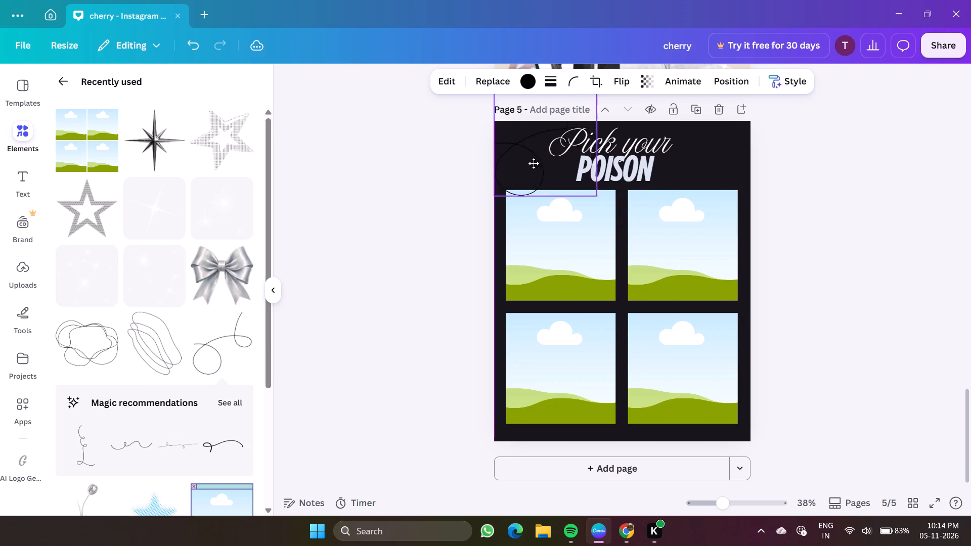
pyautogui.moveTo(534, 163); pyautogui.dragTo(512, 173)
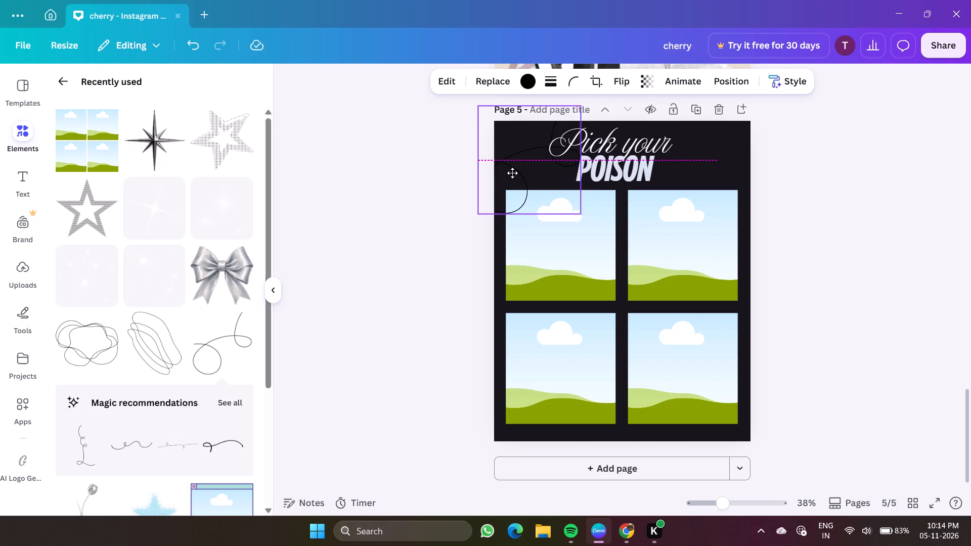
pyautogui.moveTo(512, 173); pyautogui.dragTo(510, 172)
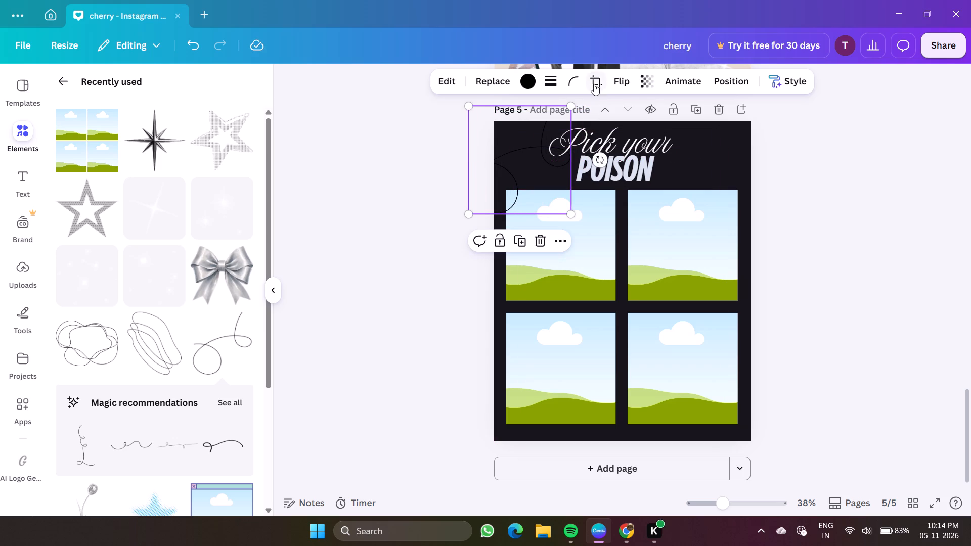
# Colour the curly line beside the heading white.
pyautogui.click(529, 82)
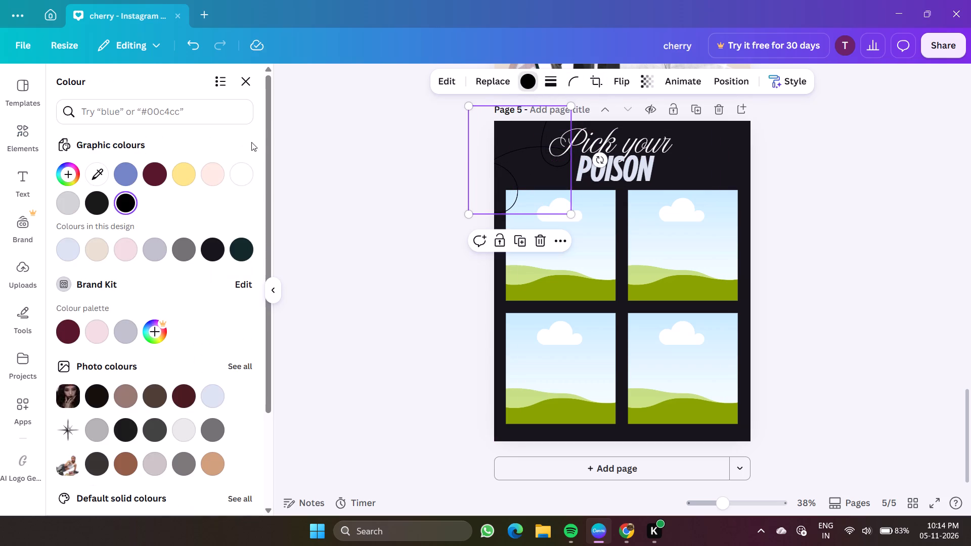
pyautogui.click(246, 164)
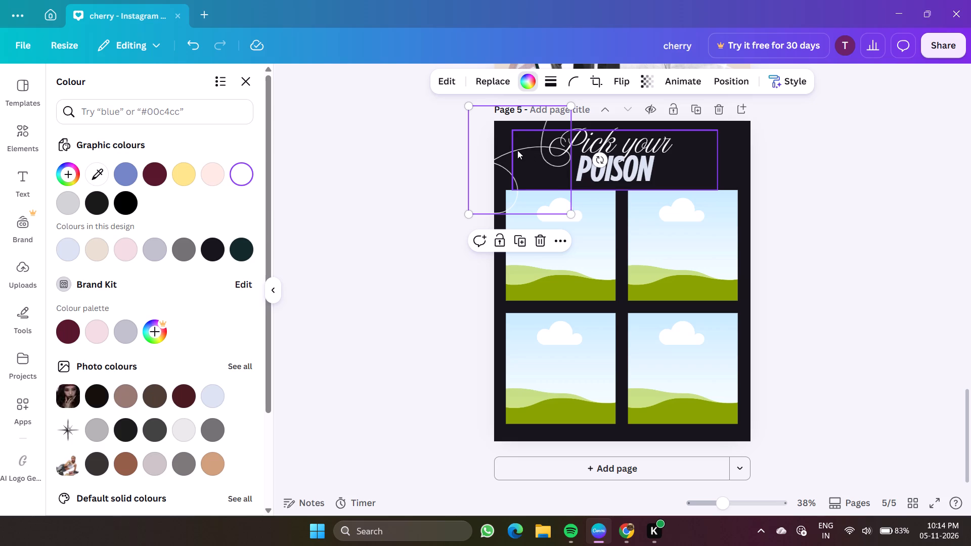
# Shift the white curly line outward so its large loop runs off the page's left edge and its small loop sits beside the heading.
pyautogui.moveTo(502, 163); pyautogui.dragTo(486, 178)
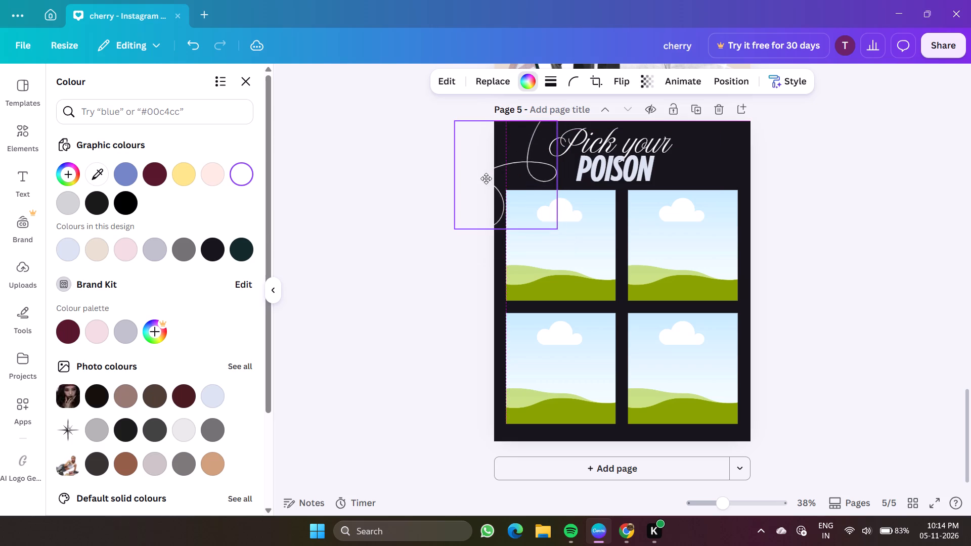
pyautogui.moveTo(486, 178); pyautogui.dragTo(484, 189)
pyautogui.click(533, 174)
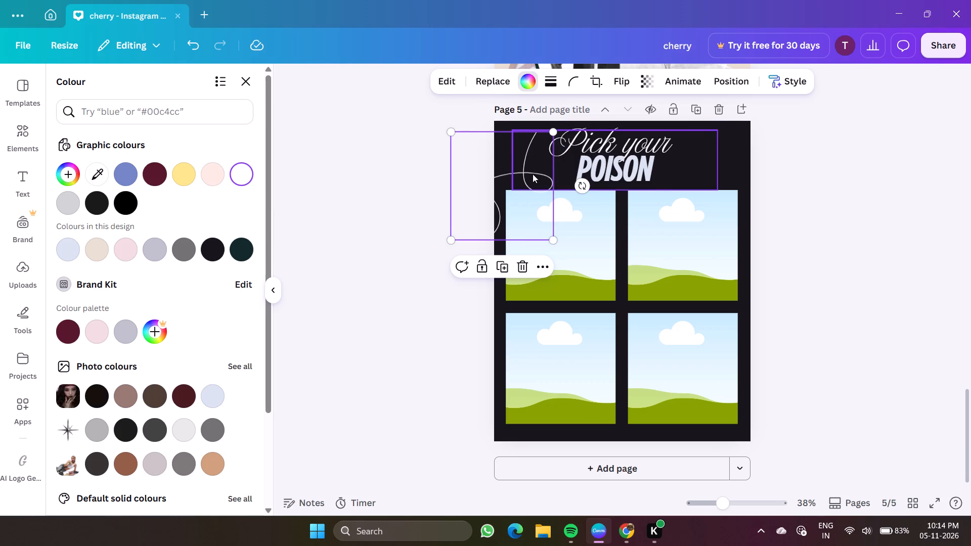
pyautogui.click(503, 198)
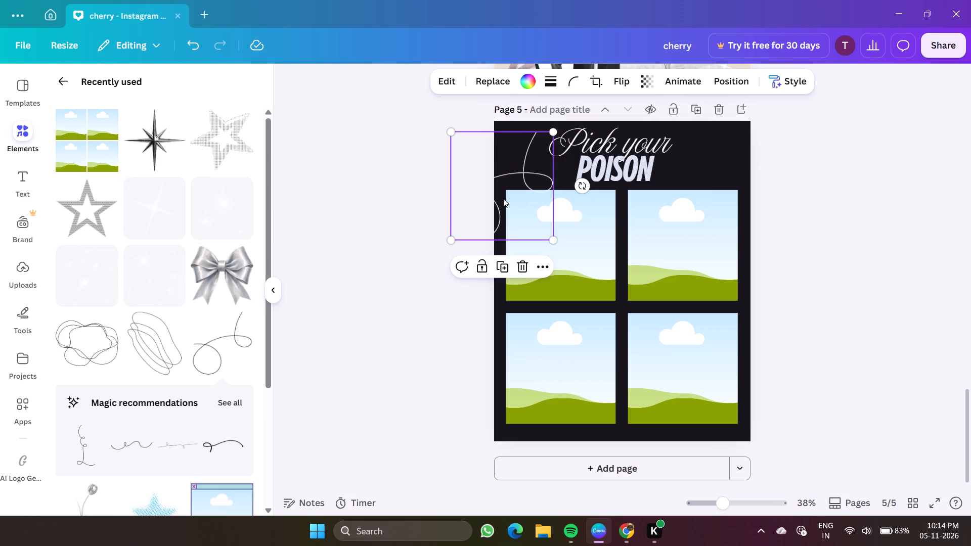
pyautogui.moveTo(503, 198); pyautogui.dragTo(507, 181)
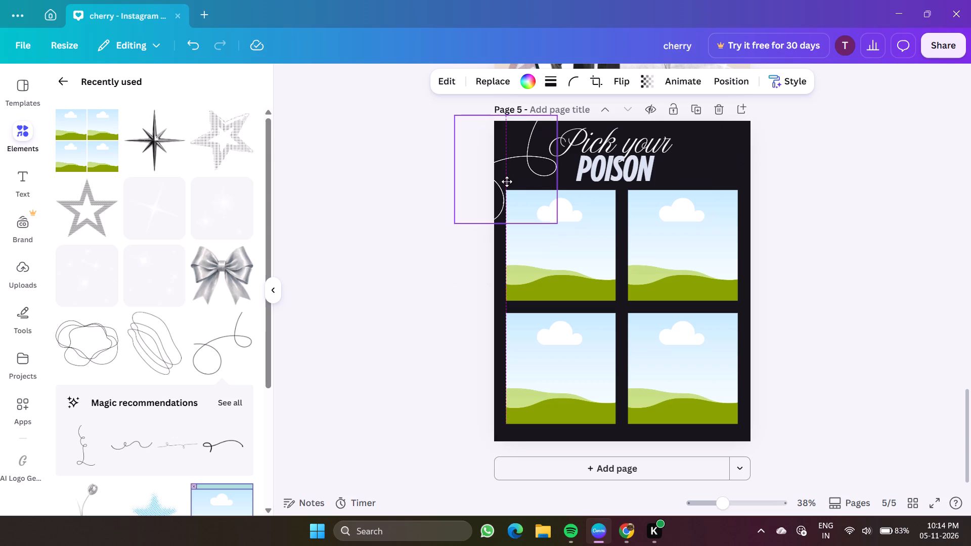
pyautogui.moveTo(507, 181); pyautogui.dragTo(506, 183)
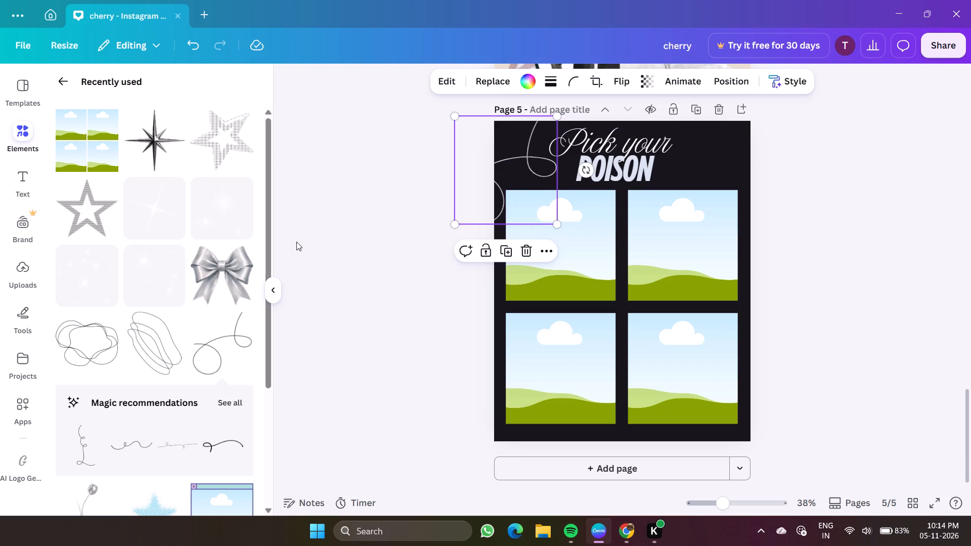
# Add a second curly looped line from the recently used elements and flip it horizontally.
pyautogui.click(237, 347)
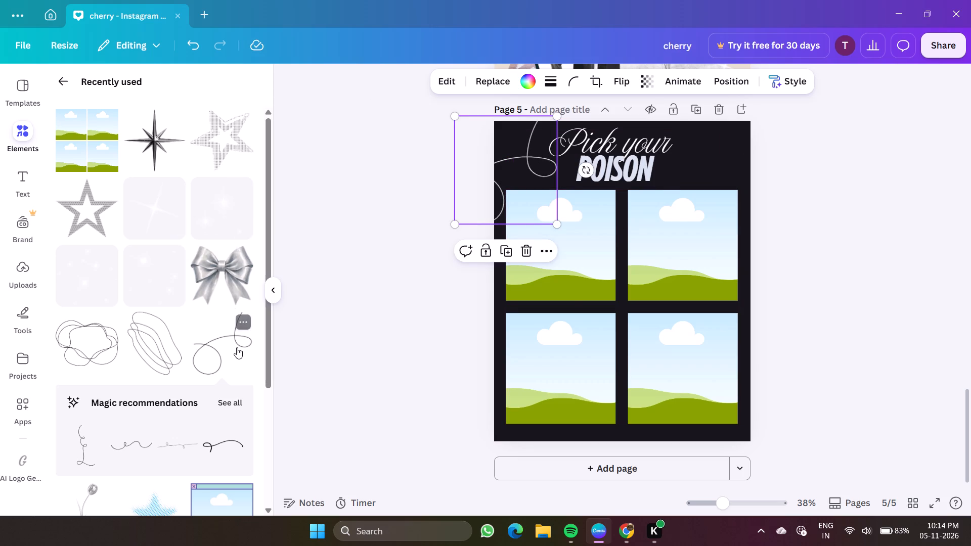
pyautogui.click(619, 81)
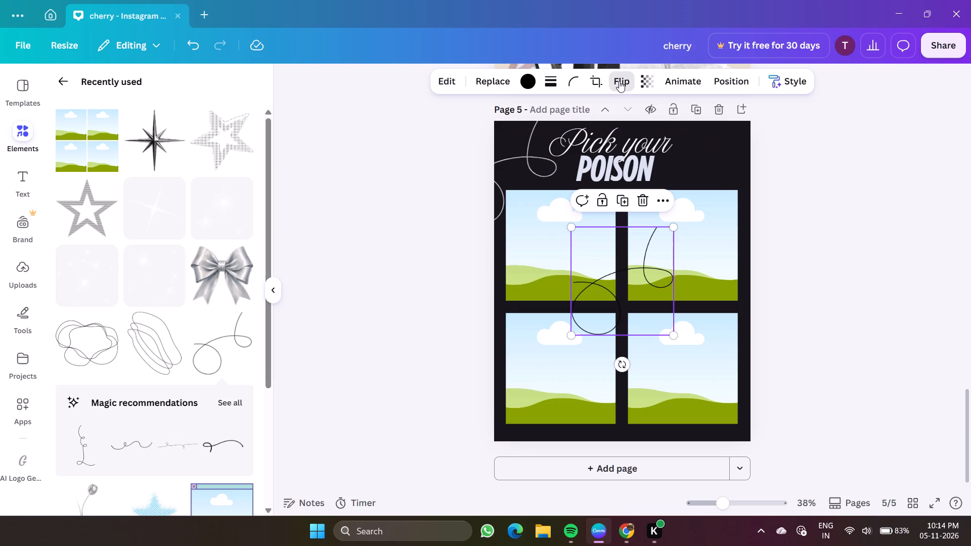
pyautogui.click(627, 110)
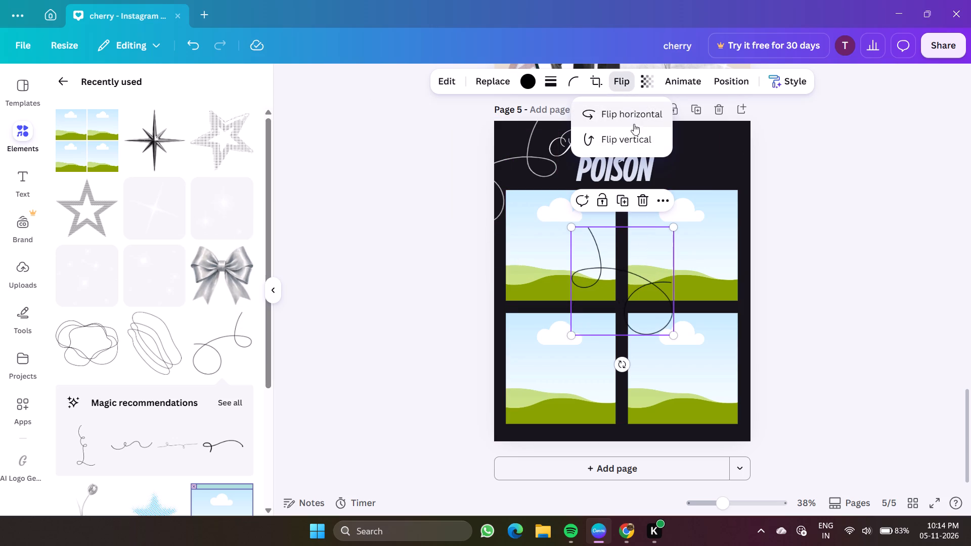
# Colour the flipped curly line white.
pyautogui.click(537, 81)
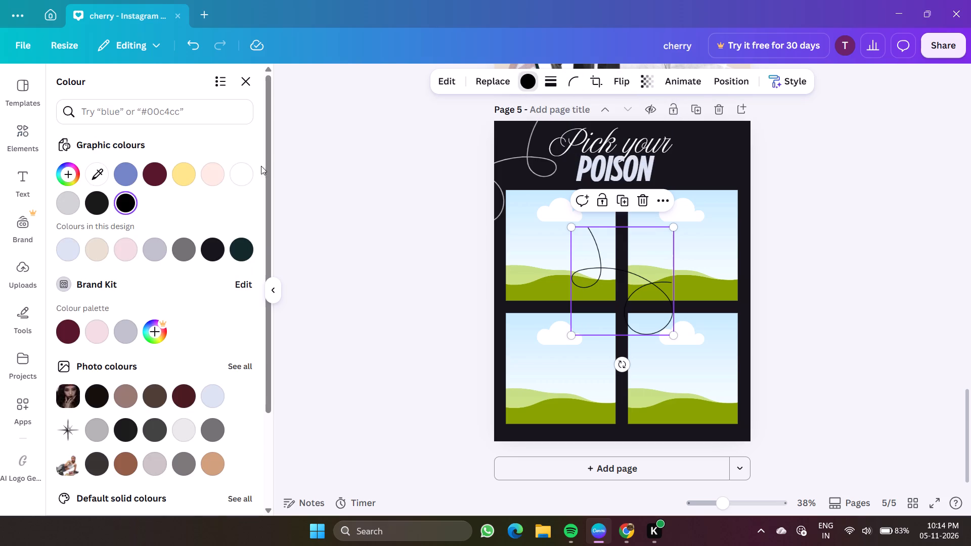
pyautogui.click(244, 174)
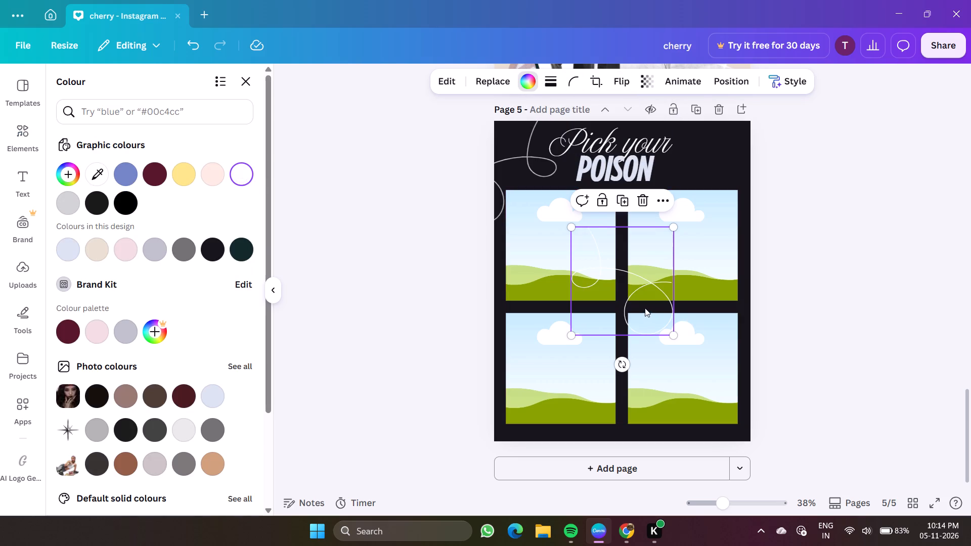
# Position the flipped curly line right of the heading, running off the page's right edge and nearly level with the left one.
pyautogui.moveTo(645, 308); pyautogui.dragTo(752, 177)
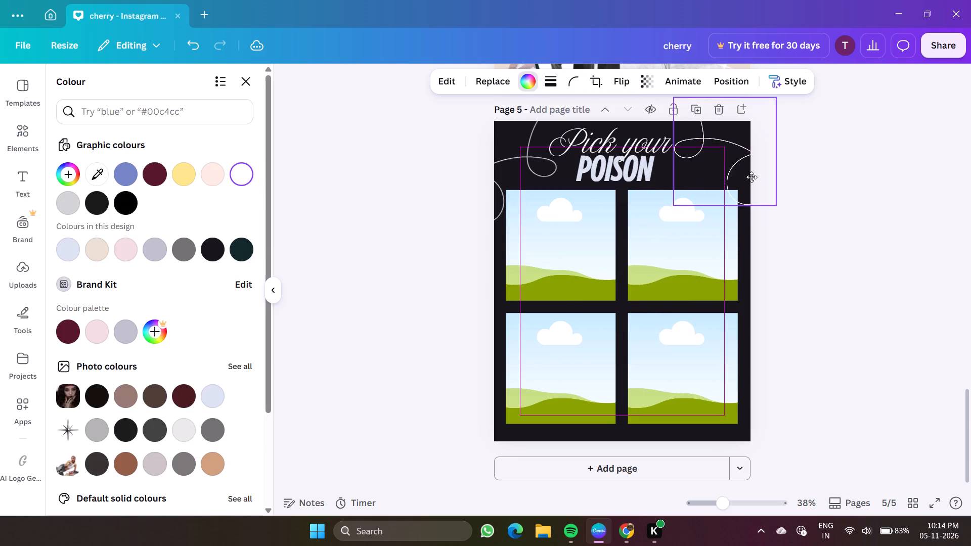
pyautogui.moveTo(752, 177); pyautogui.dragTo(758, 179)
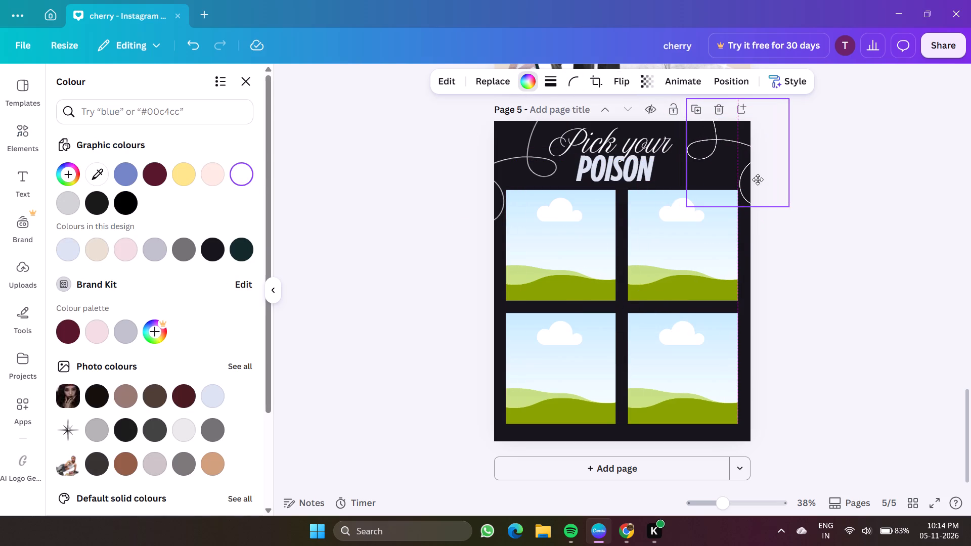
pyautogui.moveTo(758, 179); pyautogui.dragTo(746, 196)
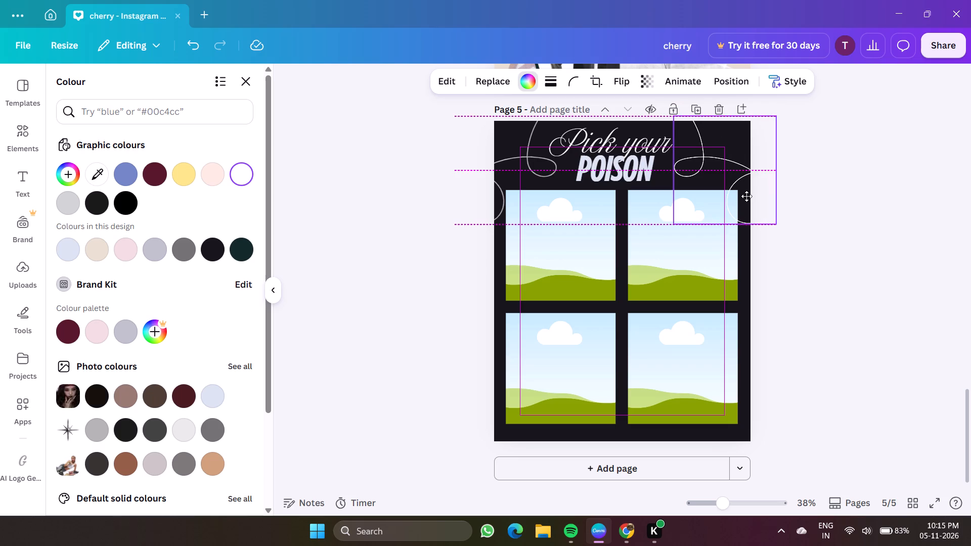
pyautogui.moveTo(746, 196); pyautogui.dragTo(746, 193)
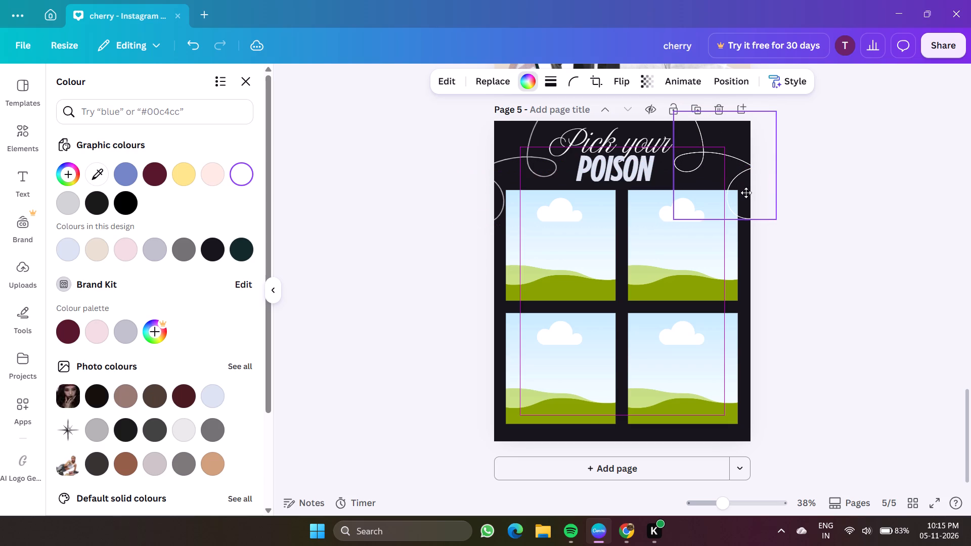
pyautogui.moveTo(746, 193); pyautogui.dragTo(747, 193)
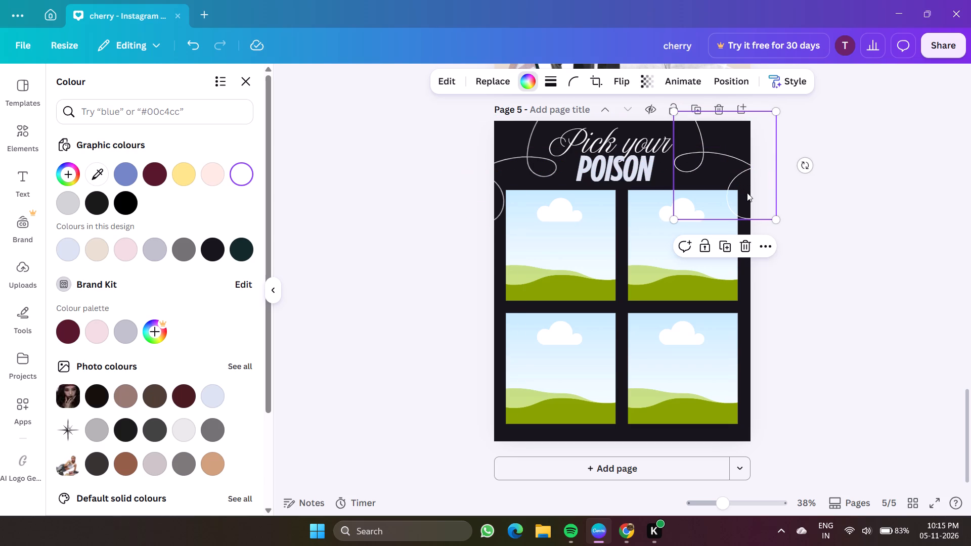
pyautogui.click(747, 193)
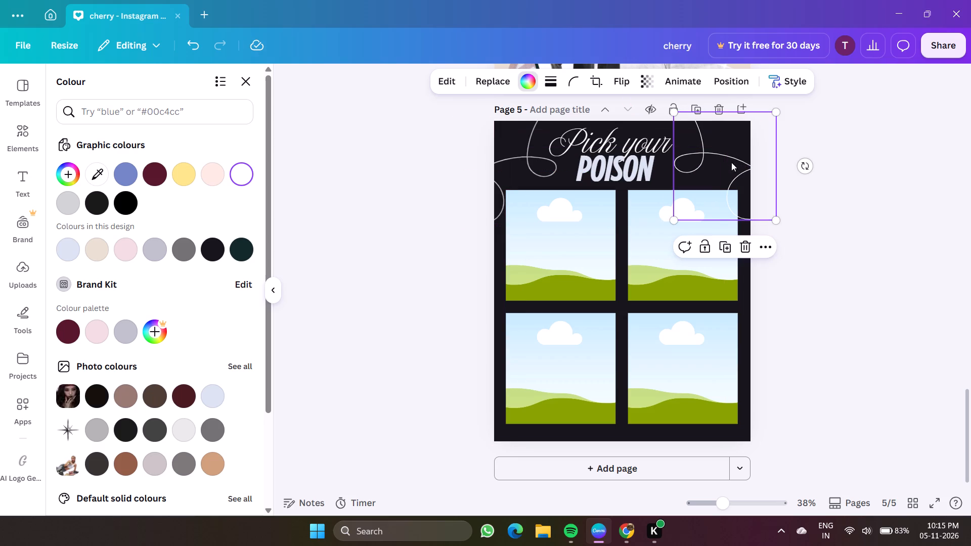
# Send the curly line on the page's right side backward, behind the photo grid.
pyautogui.click(765, 248)
pyautogui.click(806, 391)
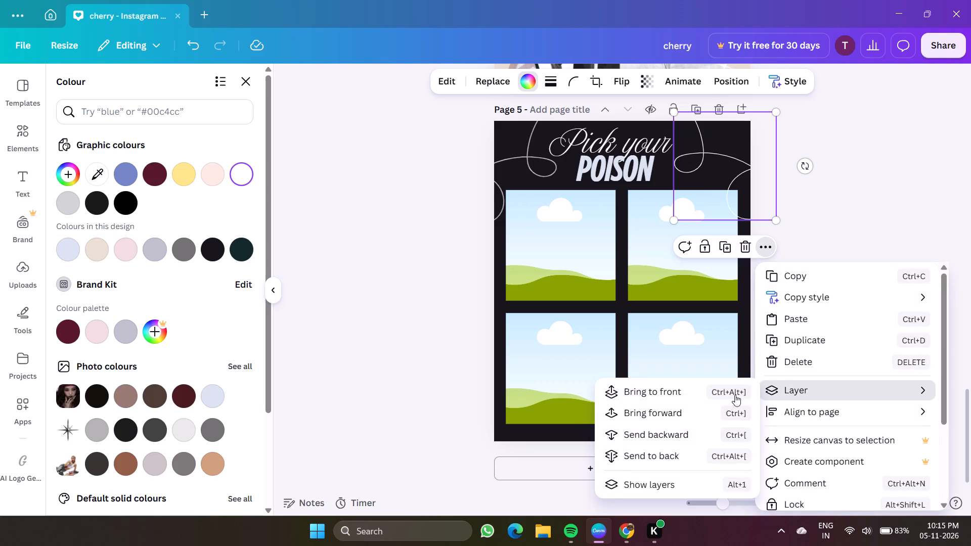
pyautogui.click(711, 437)
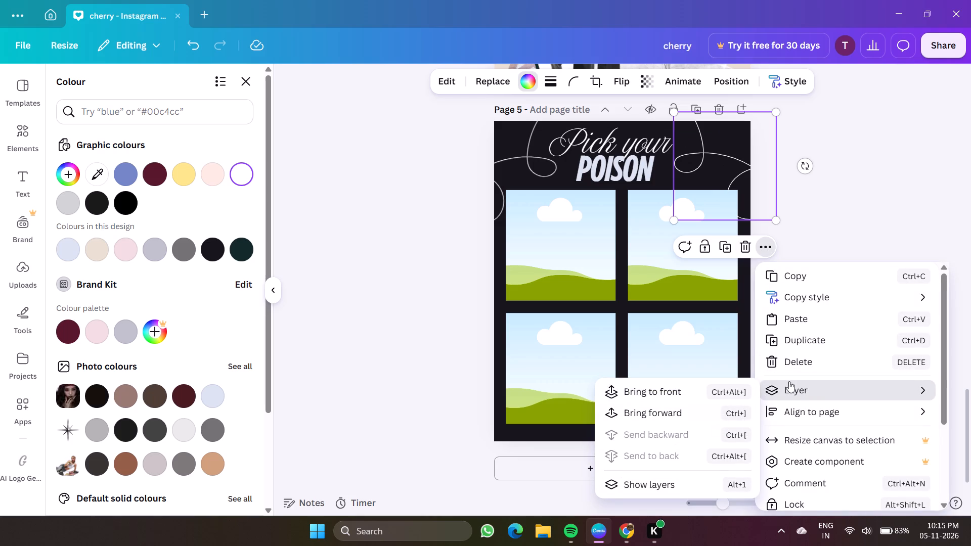
pyautogui.click(850, 190)
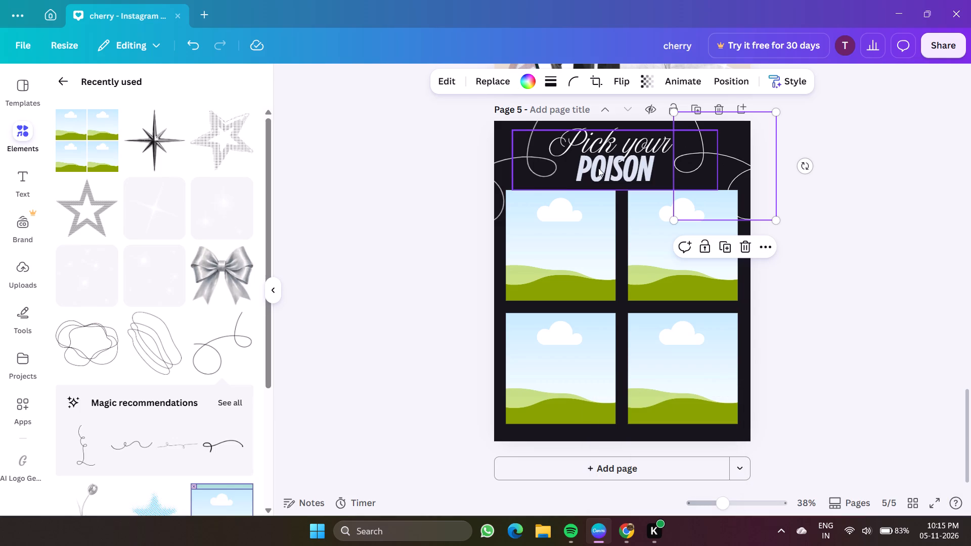
# Move the curly line on the page's left side slightly inward, towards the heading.
pyautogui.moveTo(499, 159); pyautogui.dragTo(506, 160)
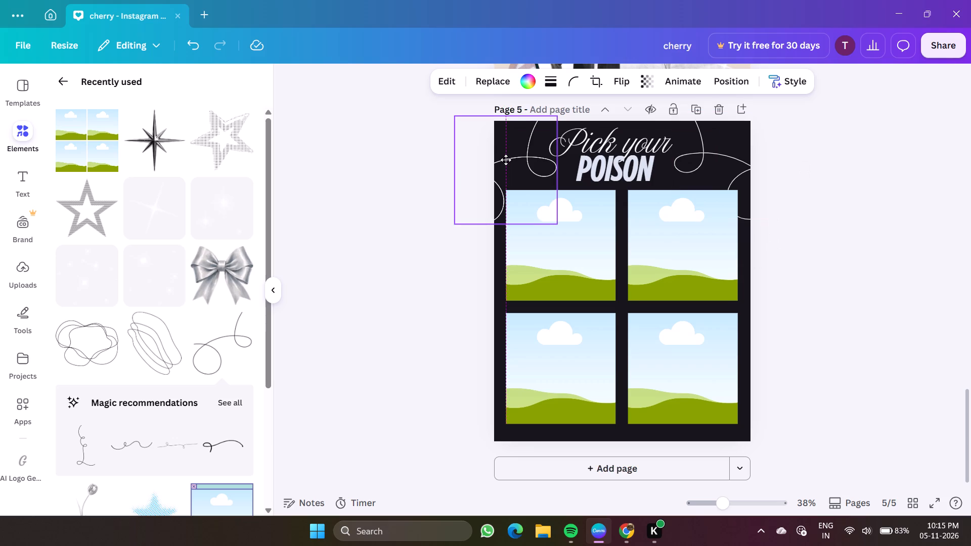
pyautogui.moveTo(506, 160); pyautogui.dragTo(506, 160)
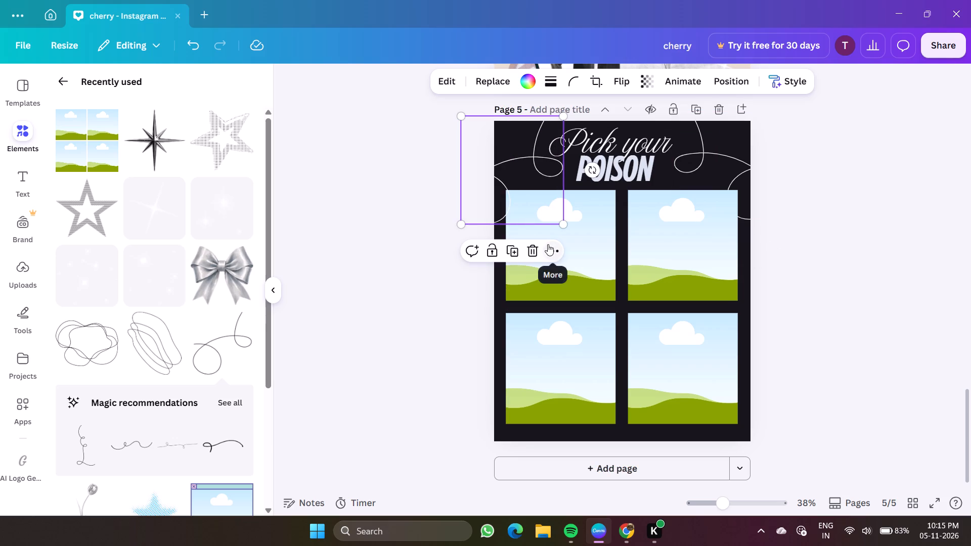
# Send the curly line on the page's left side backward, behind the photo grid.
pyautogui.click(548, 244)
pyautogui.click(577, 390)
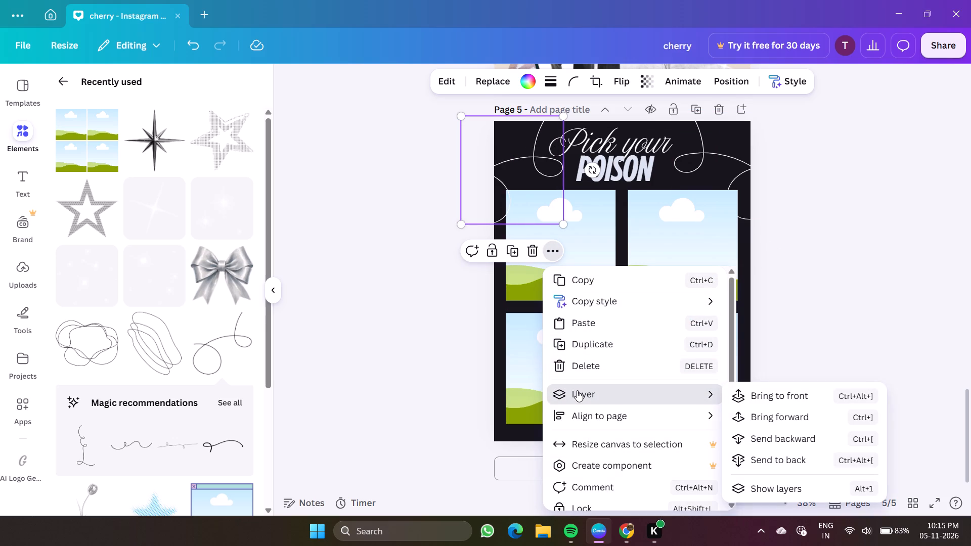
pyautogui.click(767, 442)
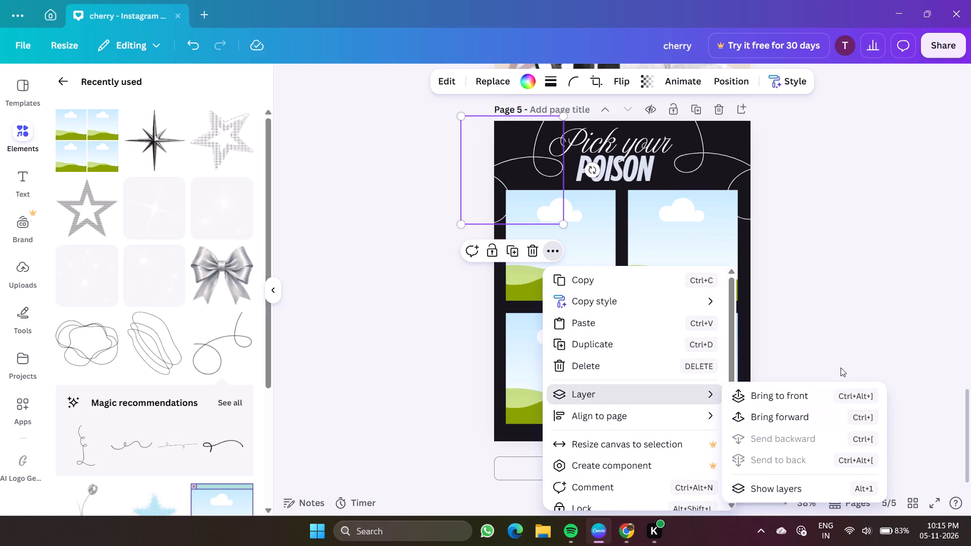
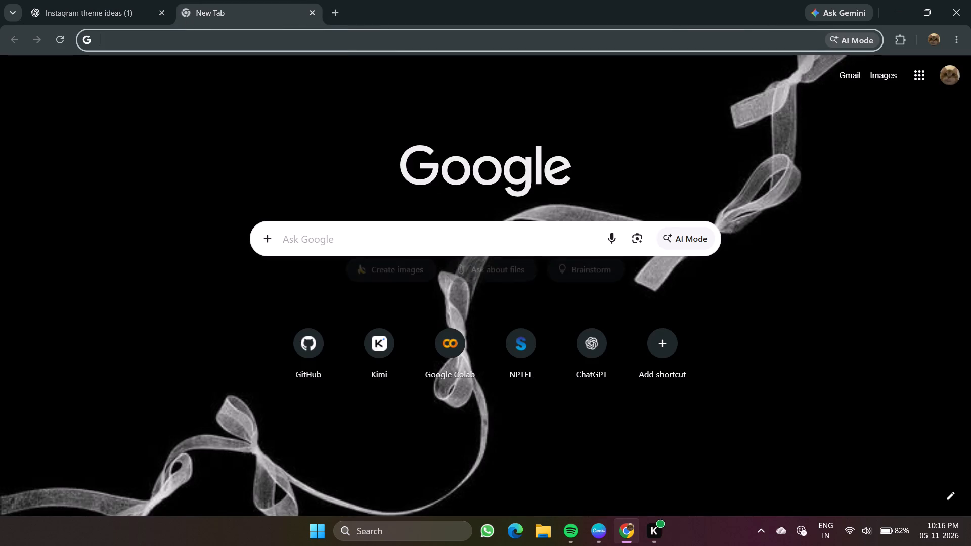
pyautogui.click(523, 45)
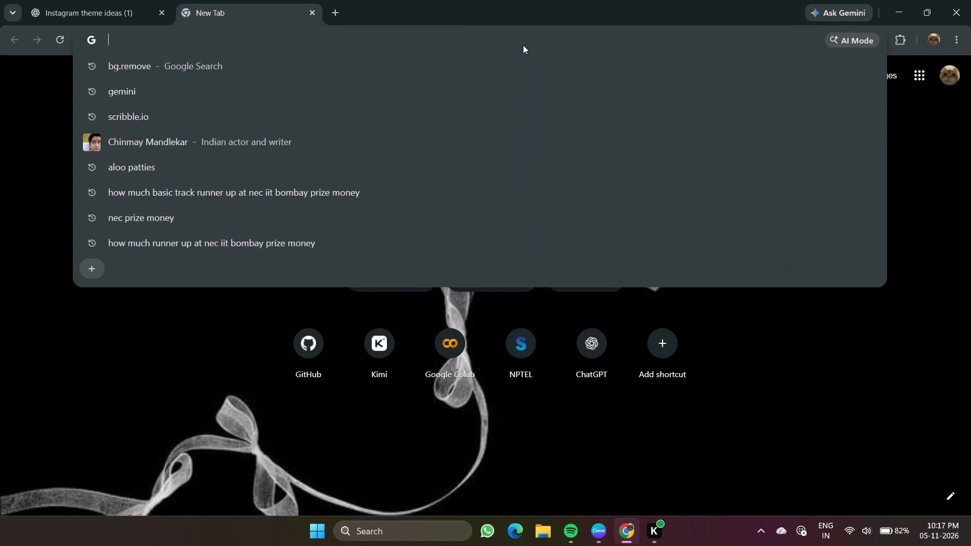
pyautogui.write('ppin')
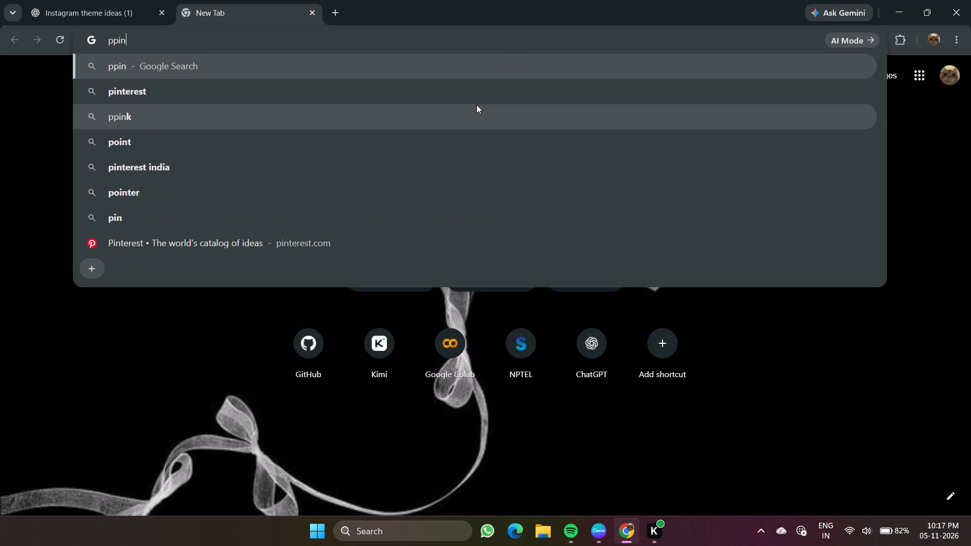
pyautogui.click(490, 86)
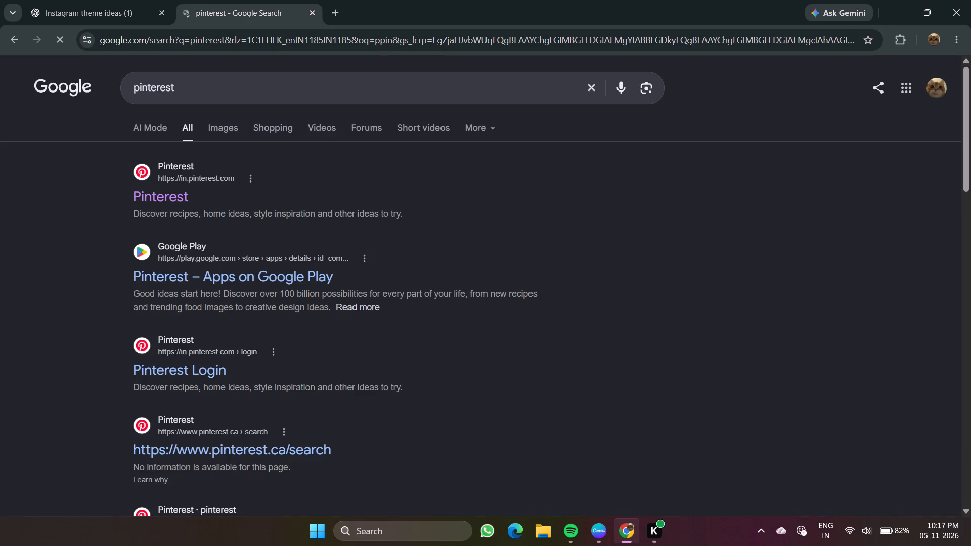
pyautogui.click(171, 202)
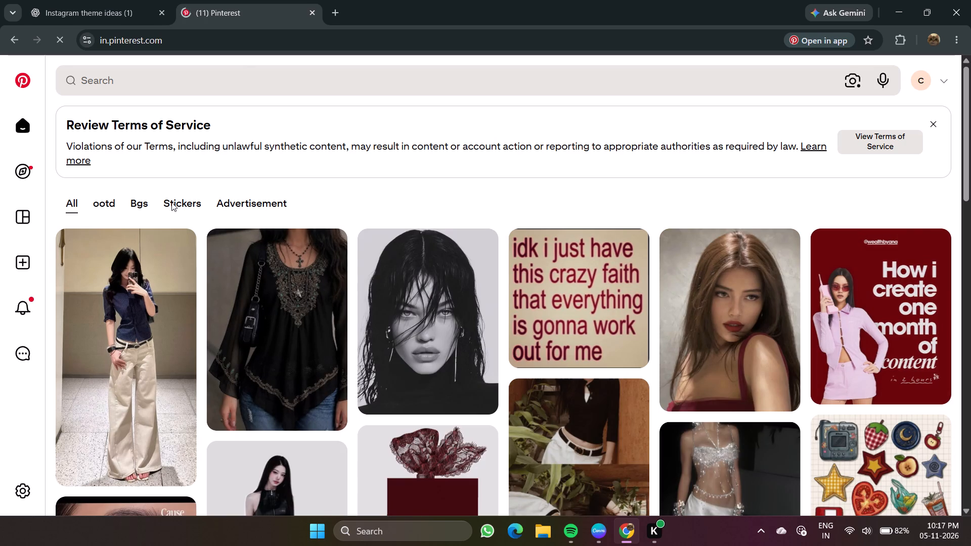
# Search Pinterest for "mysterious editorial".
pyautogui.click(225, 86)
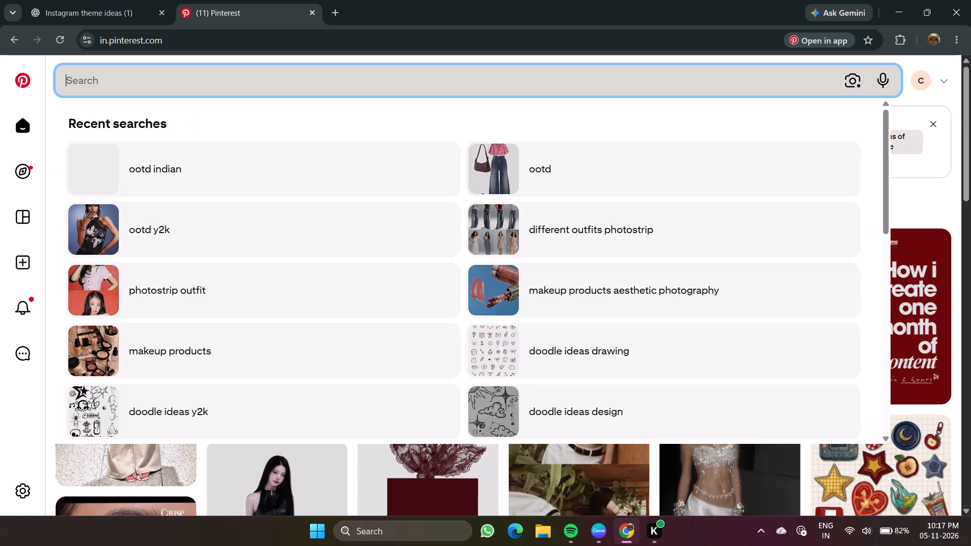
pyautogui.write('mysterious ed')
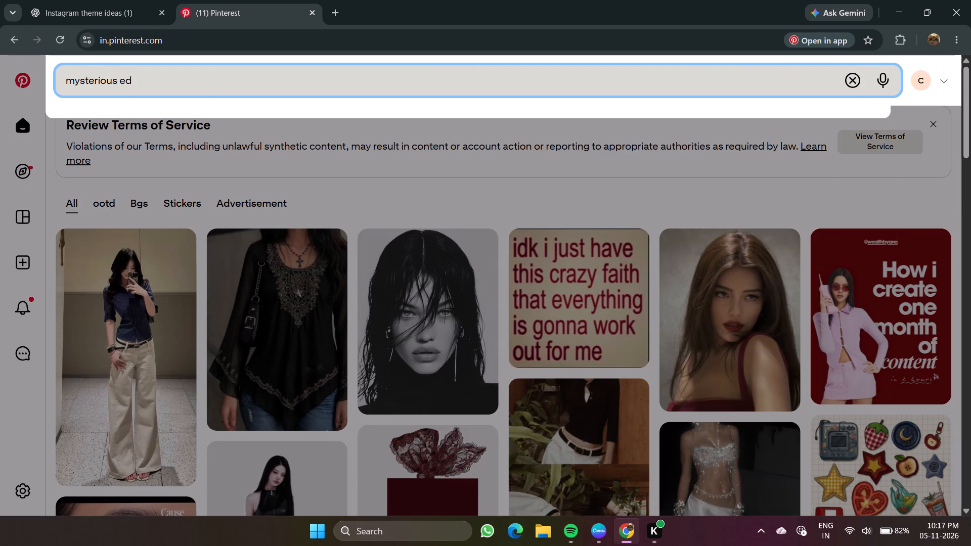
pyautogui.write('itori')
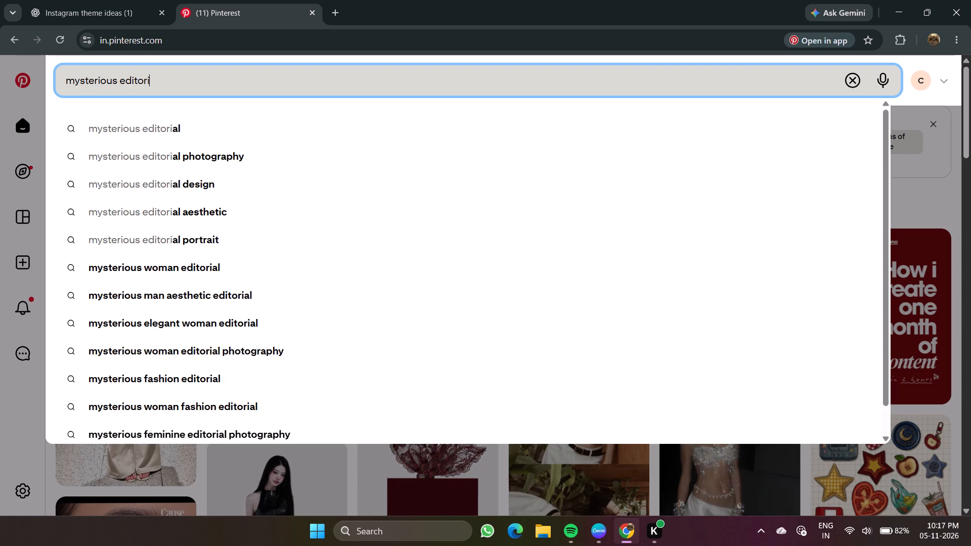
pyautogui.click(211, 127)
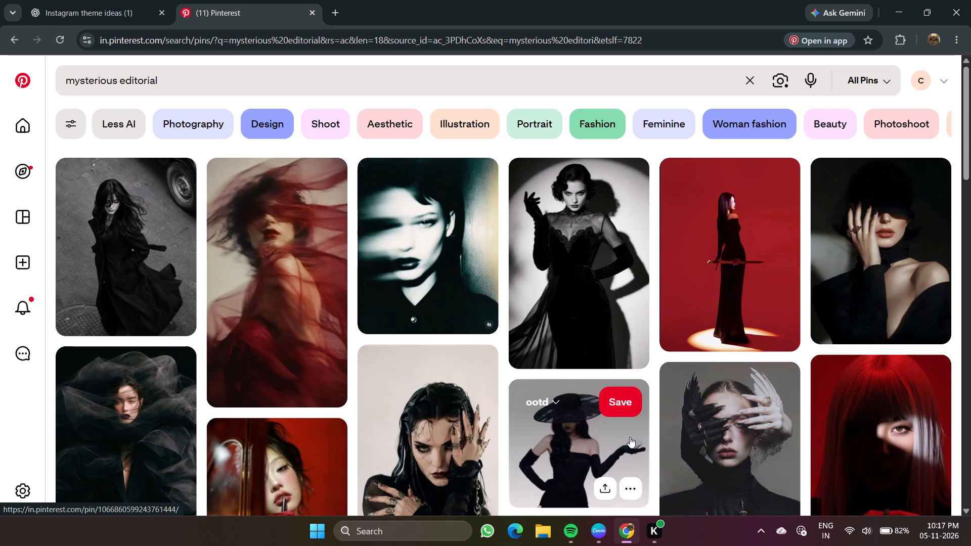
# Browse the "mysterious editorial" pins for moody portraits that suit the photo grid.
pyautogui.scroll(-2, 883, 449)
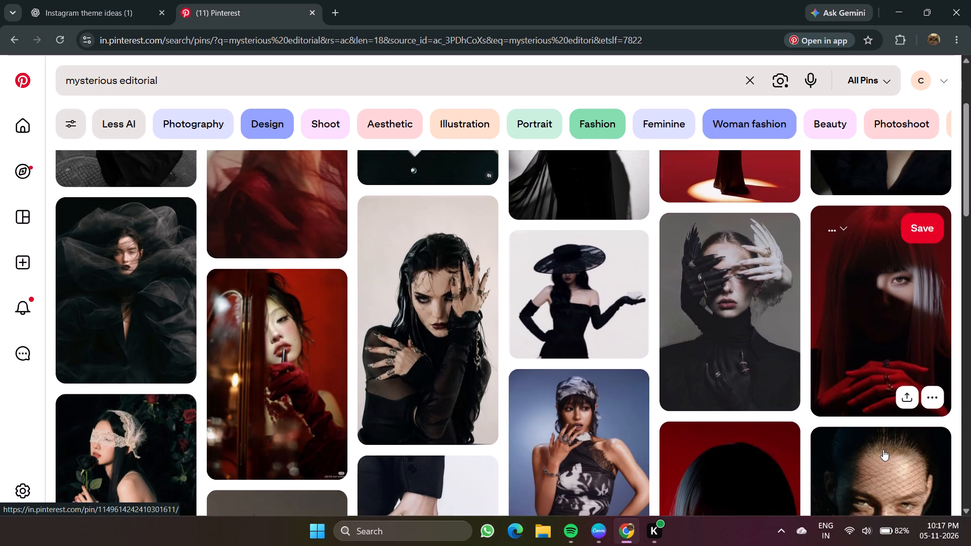
pyautogui.scroll(-3, 883, 449)
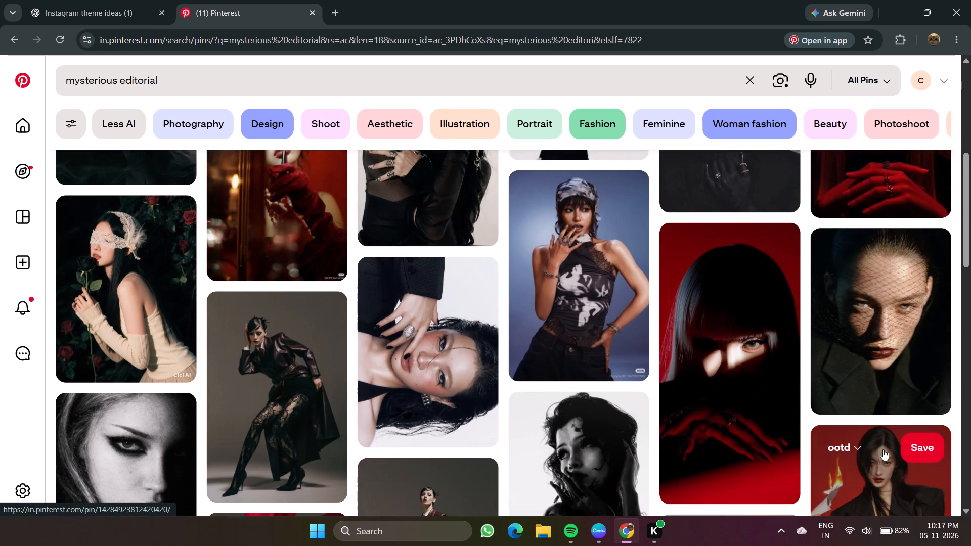
pyautogui.scroll(-5, 883, 449)
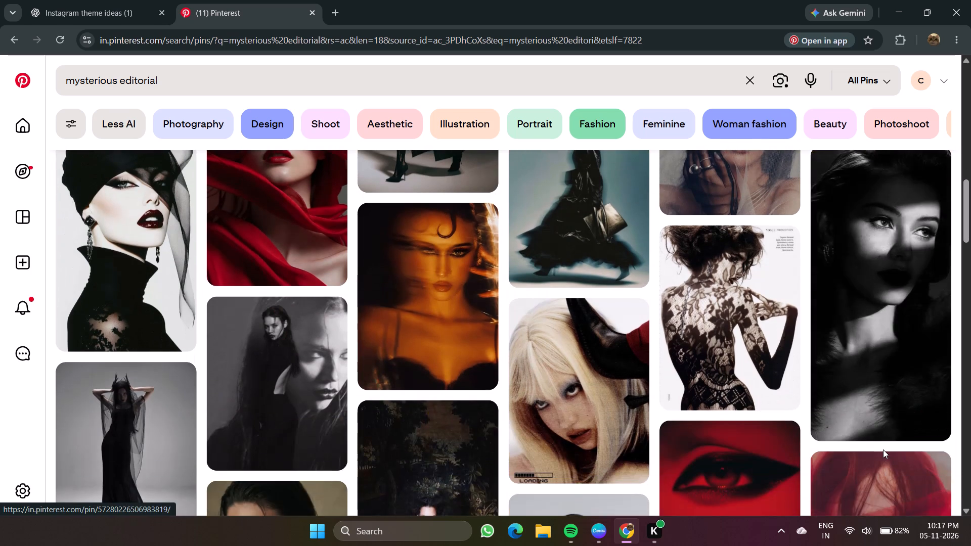
pyautogui.hscroll(1, 883, 449)
pyautogui.scroll(-3, 883, 449)
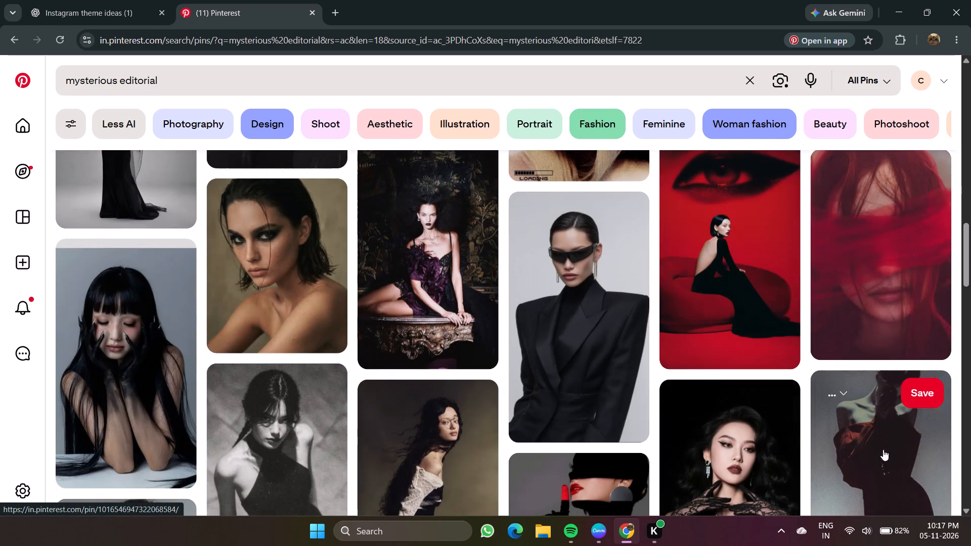
pyautogui.scroll(-3, 883, 449)
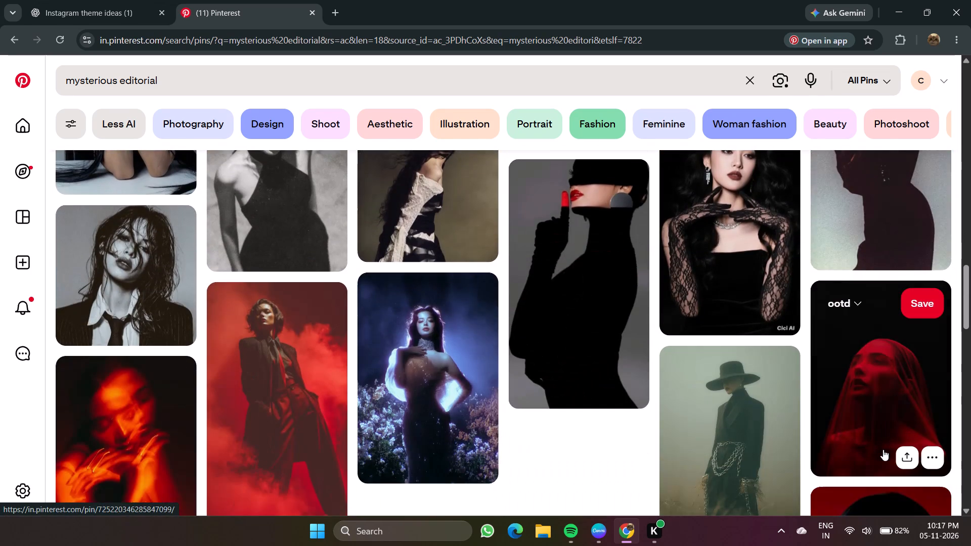
pyautogui.scroll(-5, 883, 449)
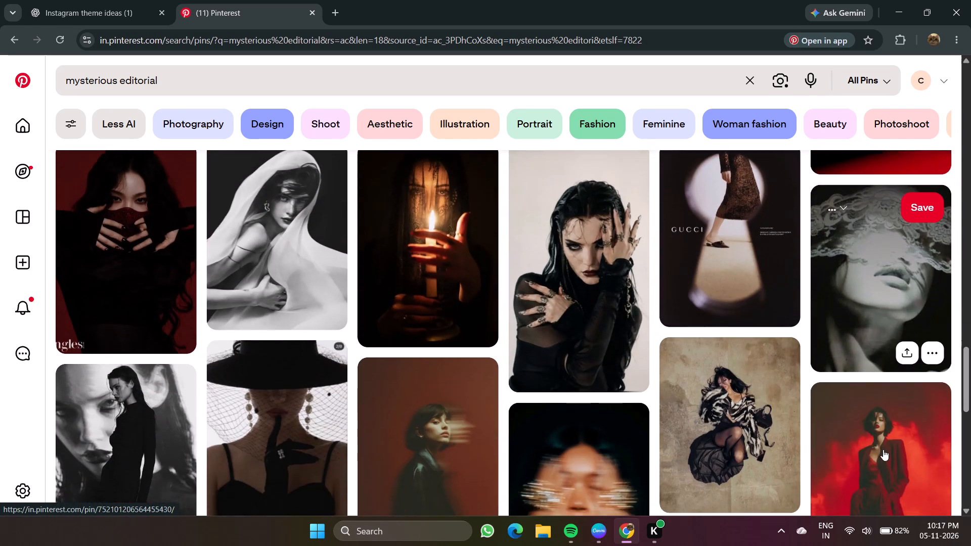
pyautogui.scroll(-6, 883, 449)
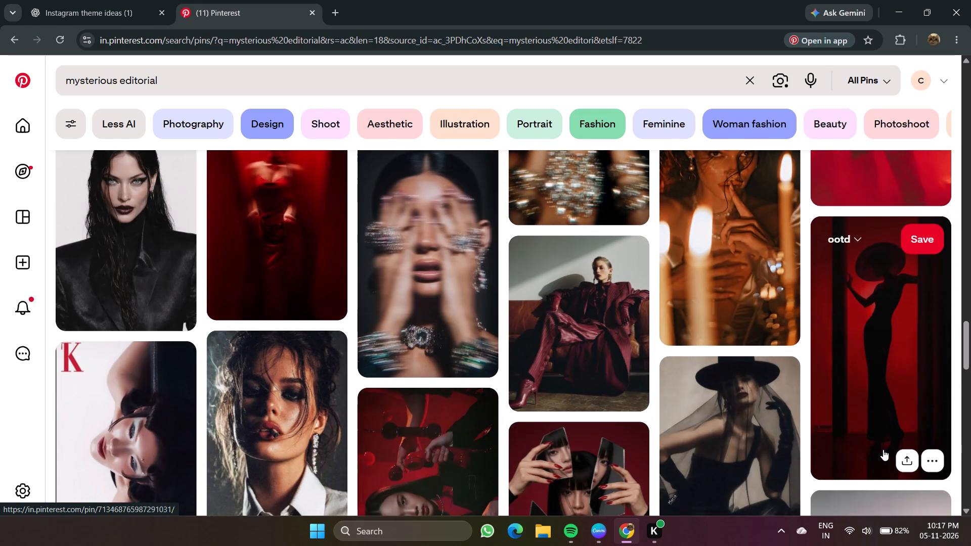
pyautogui.scroll(-4, 883, 449)
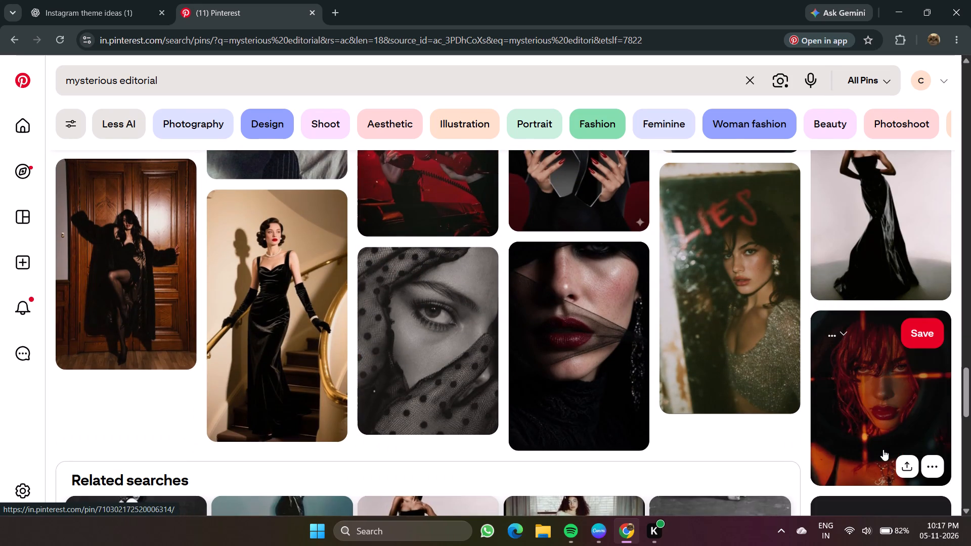
pyautogui.scroll(-4, 883, 449)
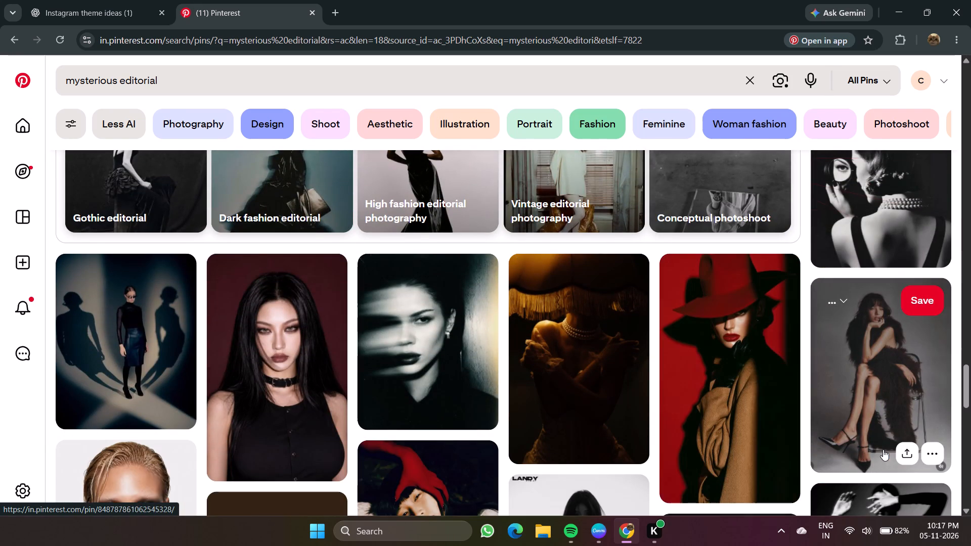
pyautogui.scroll(-4, 883, 449)
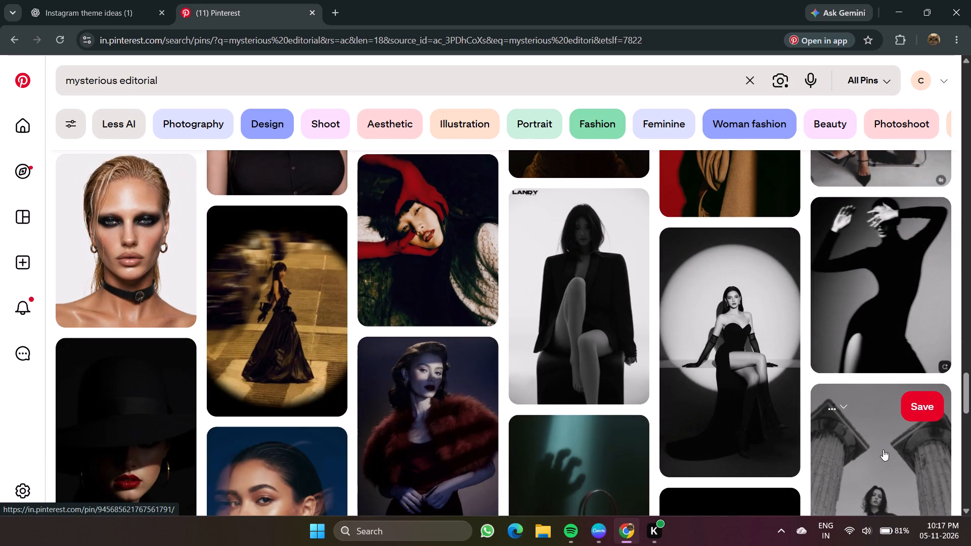
pyautogui.scroll(-4, 883, 449)
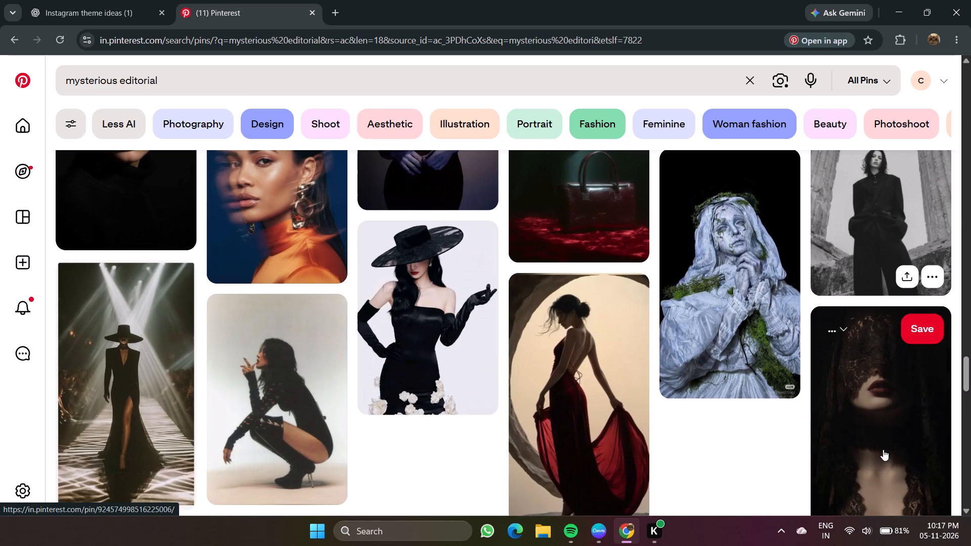
pyautogui.scroll(-7, 883, 449)
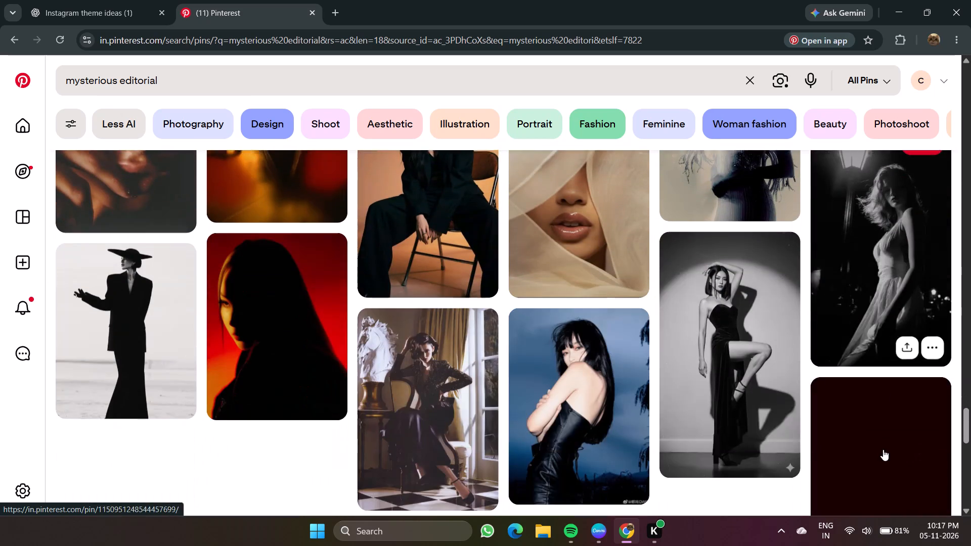
pyautogui.scroll(-1, 883, 449)
pyautogui.hscroll(1, 883, 449)
pyautogui.scroll(-1, 883, 449)
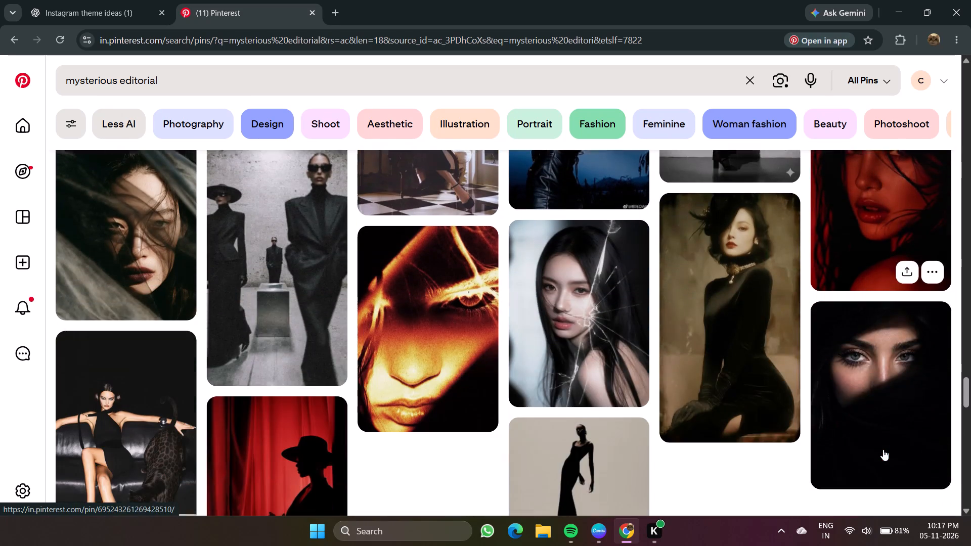
pyautogui.scroll(-3, 883, 449)
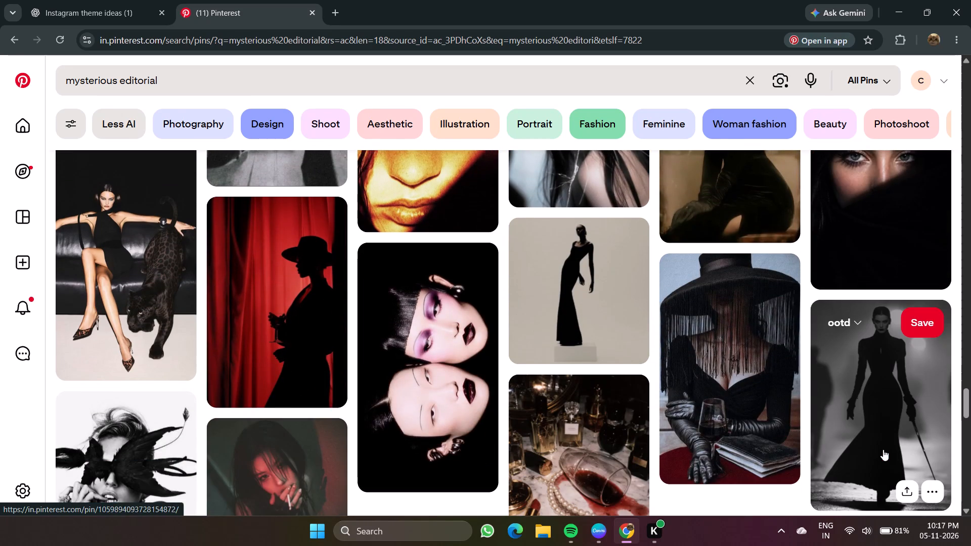
pyautogui.scroll(18, 883, 449)
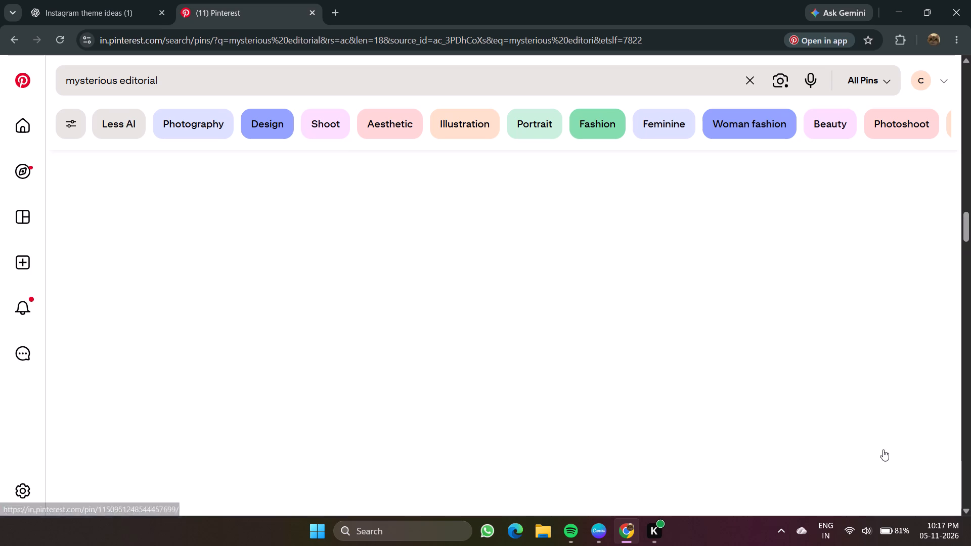
pyautogui.scroll(15, 883, 449)
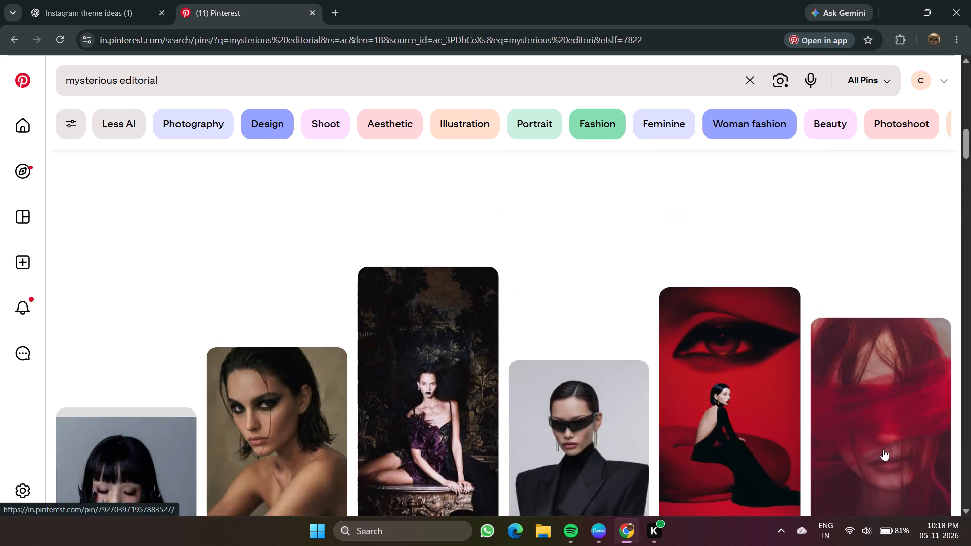
pyautogui.scroll(11, 883, 449)
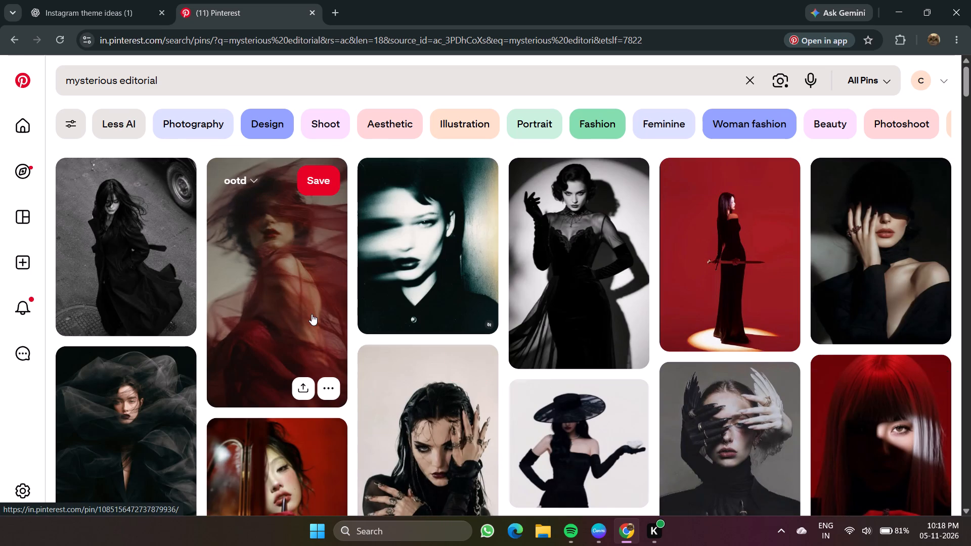
# Download the image of the "Red Veil Motion" pin, the woman wrapped in blurred red fabric.
pyautogui.click(312, 314)
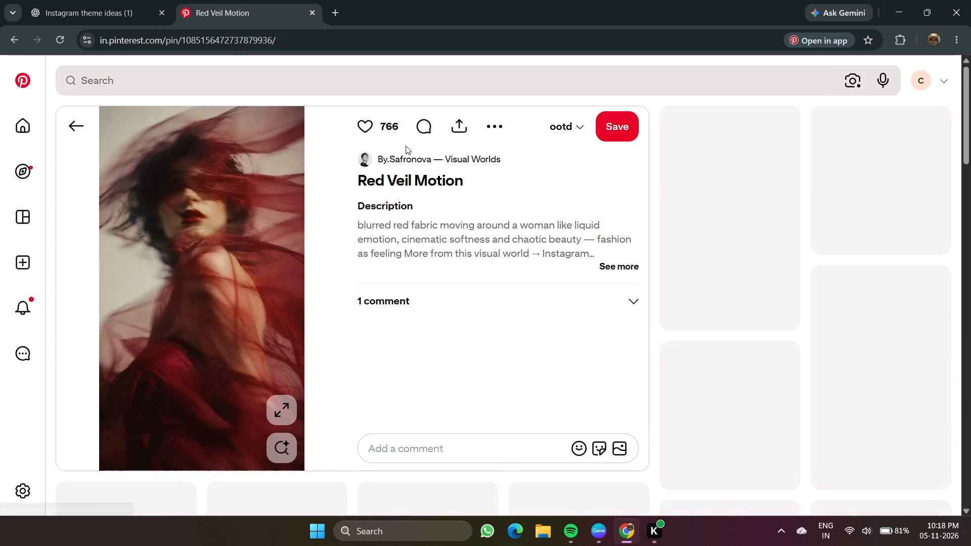
pyautogui.click(493, 124)
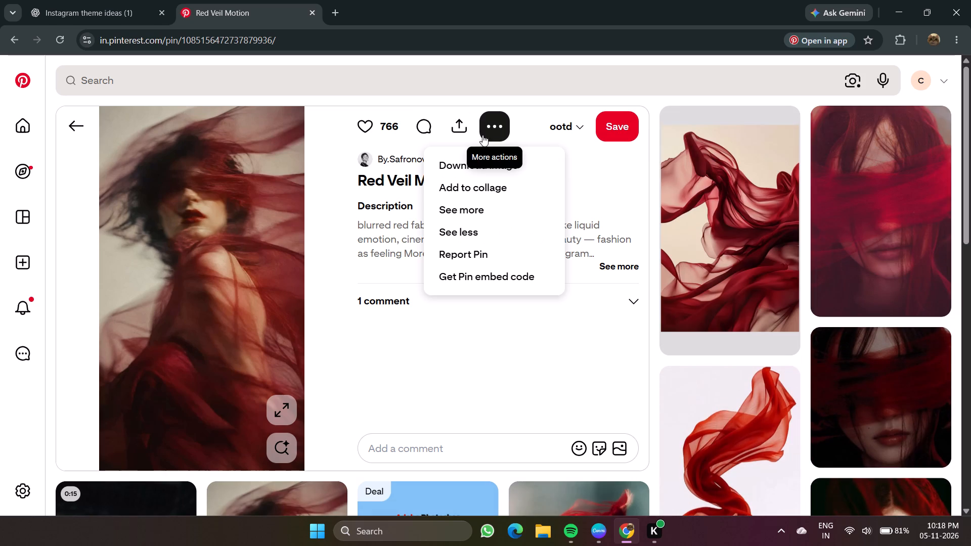
pyautogui.click(478, 162)
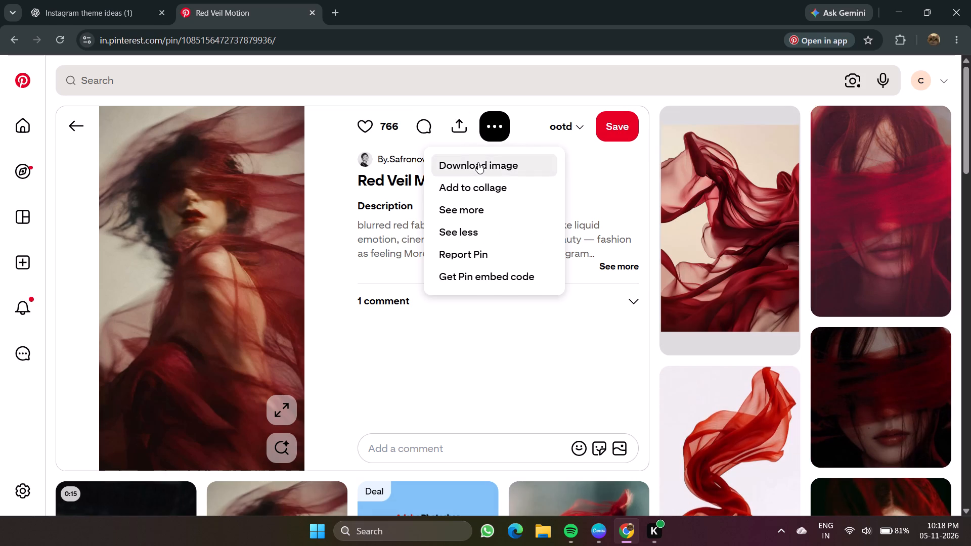
# Download the image of the "mysterious editorial" pin showing a woman in black with shadowed eyes and a hand over her face.
pyautogui.click(67, 124)
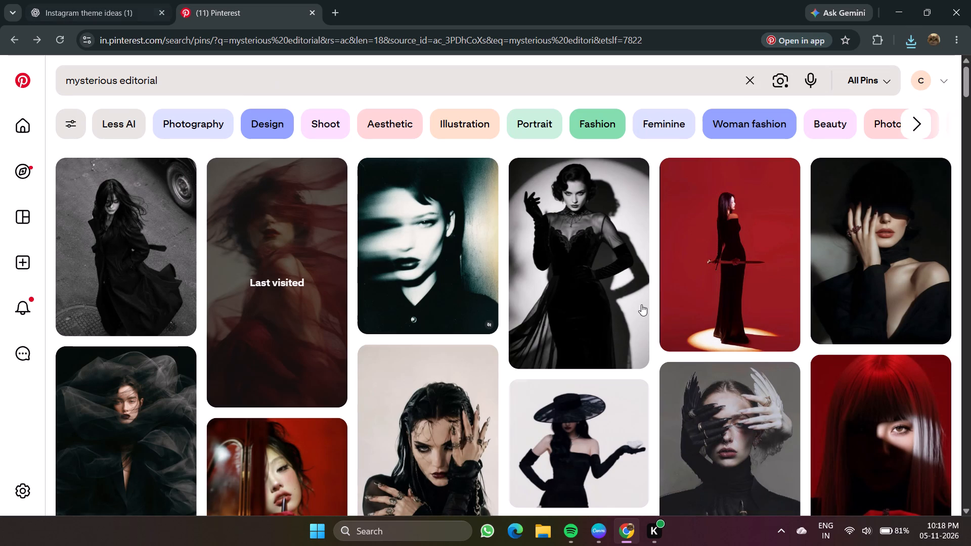
pyautogui.hscroll(1, 641, 304)
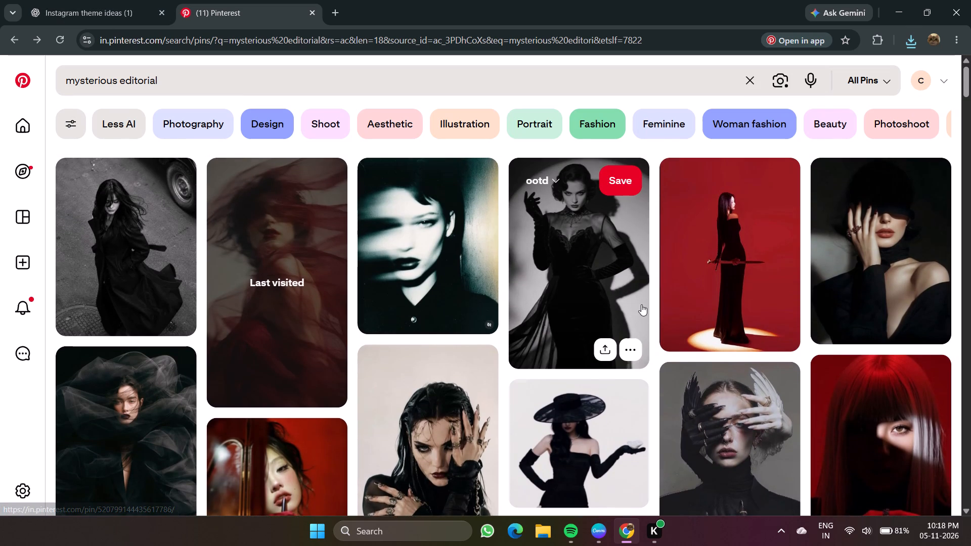
pyautogui.scroll(-1, 641, 304)
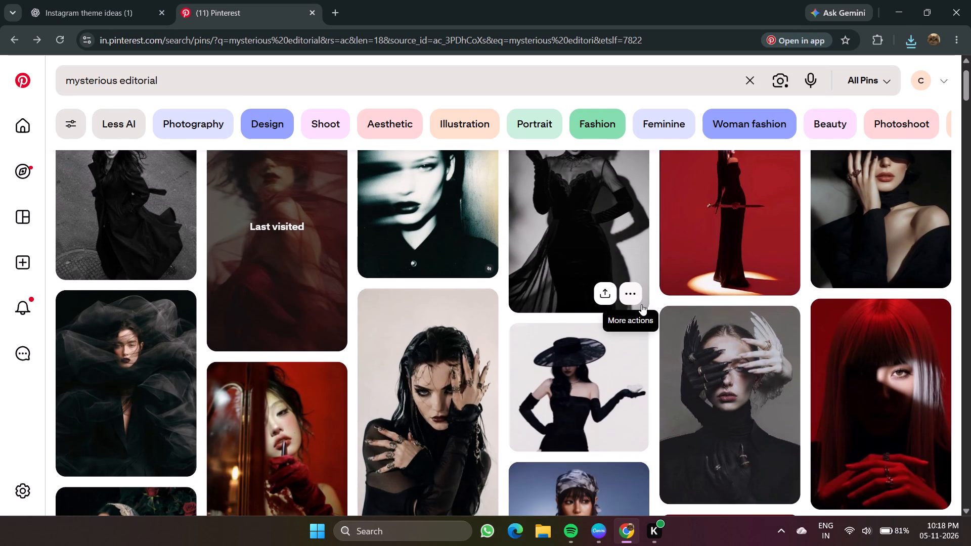
pyautogui.scroll(1, 641, 304)
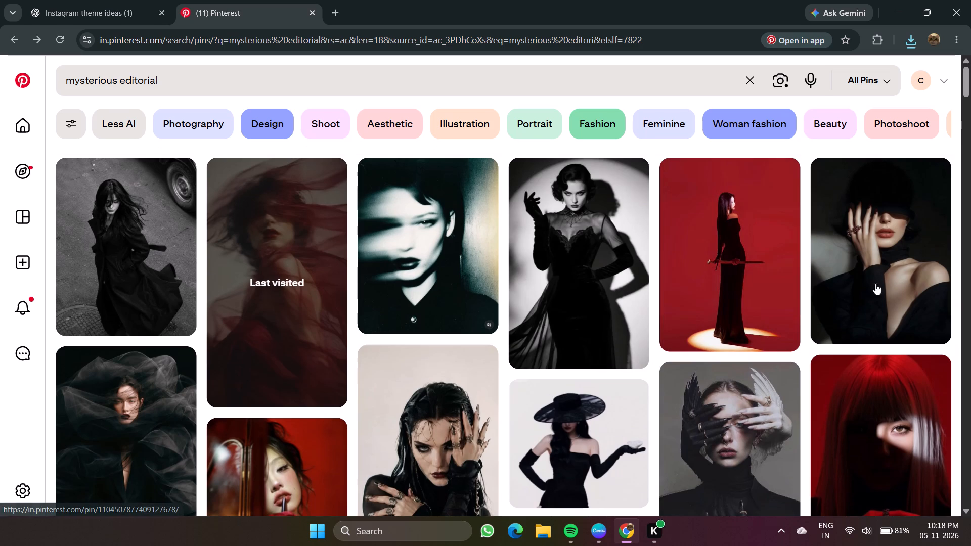
pyautogui.click(935, 238)
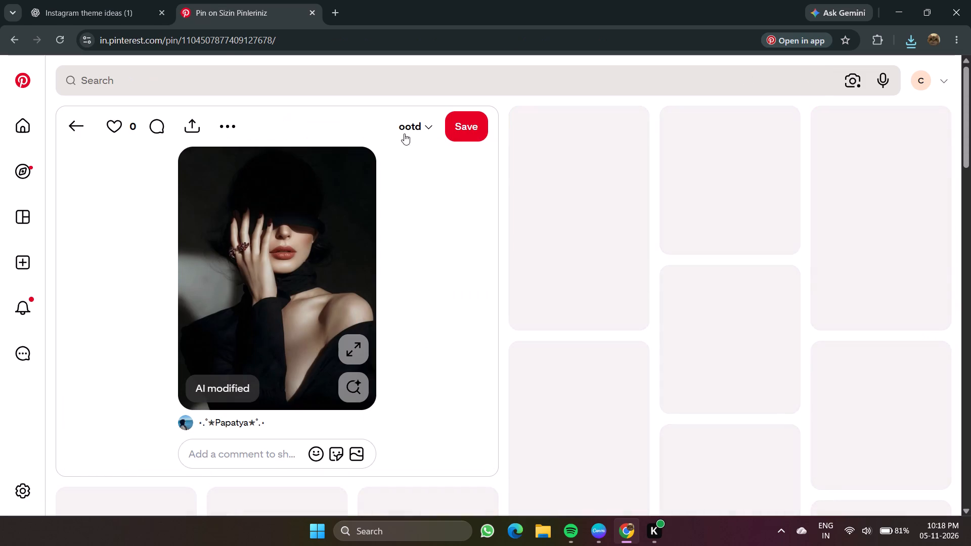
pyautogui.click(222, 121)
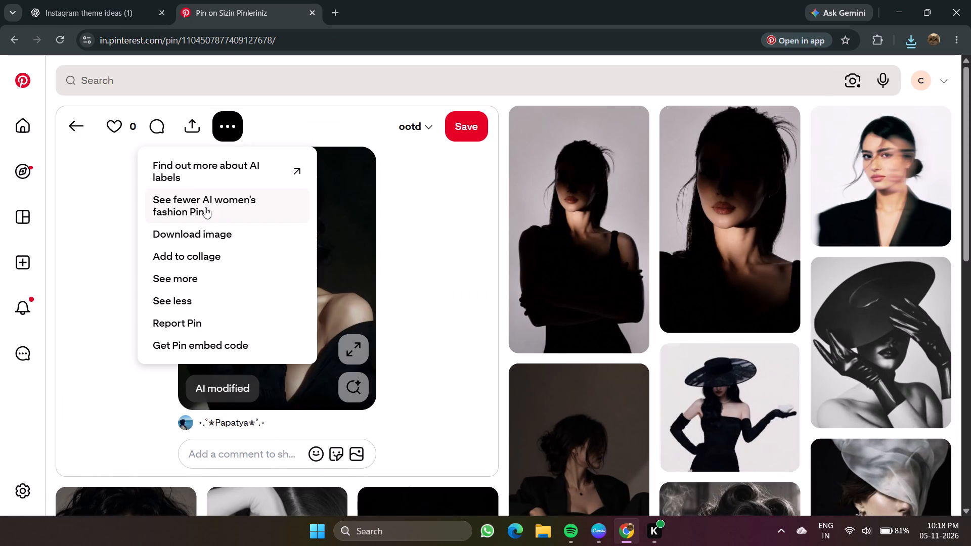
pyautogui.click(203, 230)
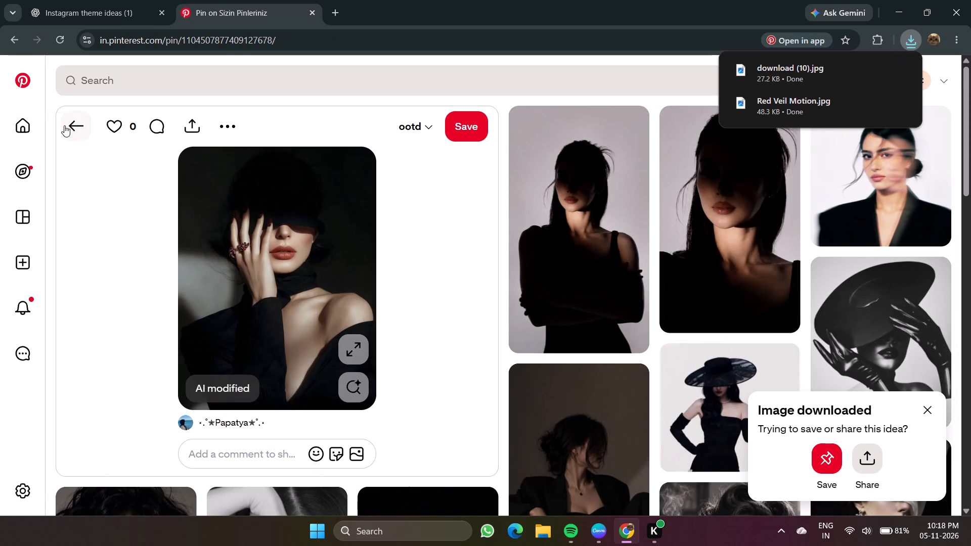
# Return to the "mysterious editorial" results and refine them with the Feminine suggestion.
pyautogui.click(65, 125)
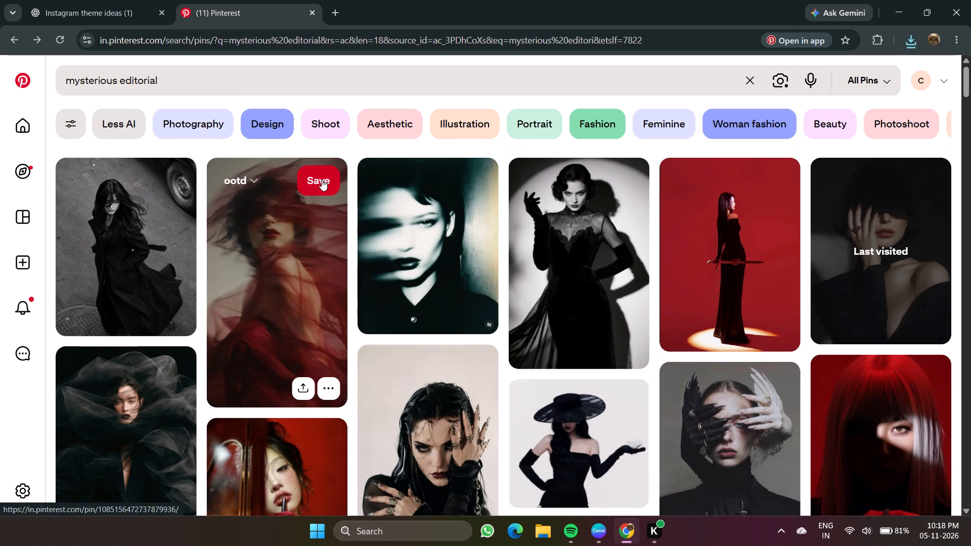
pyautogui.hscroll(-2, 501, 123)
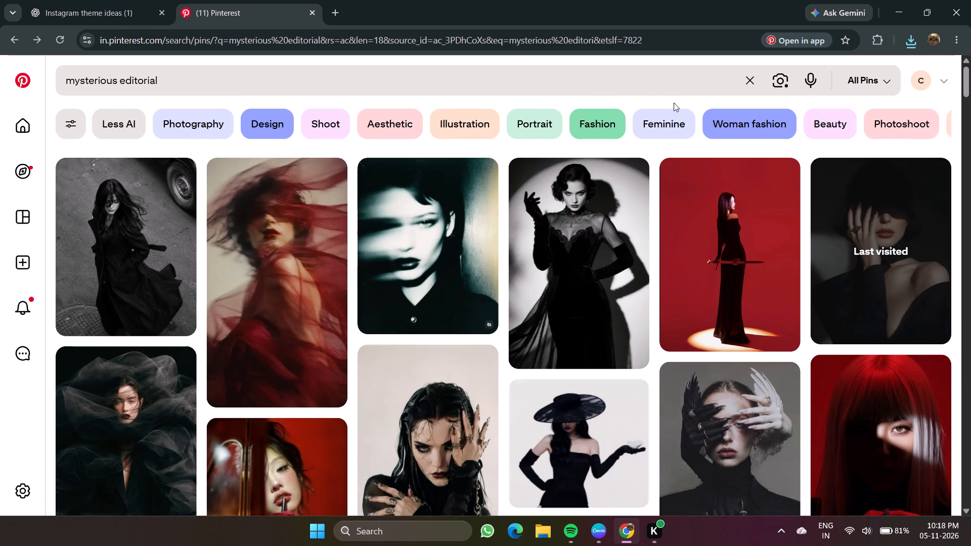
pyautogui.click(665, 133)
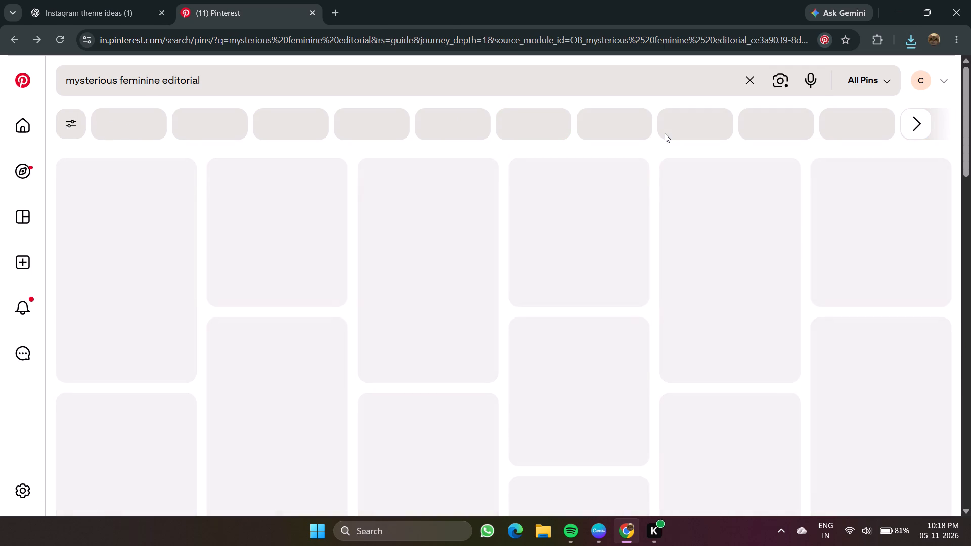
# Browse the "mysterious feminine editorial" pins for another dark, moody portrait for the photo grid.
pyautogui.scroll(-2, 469, 311)
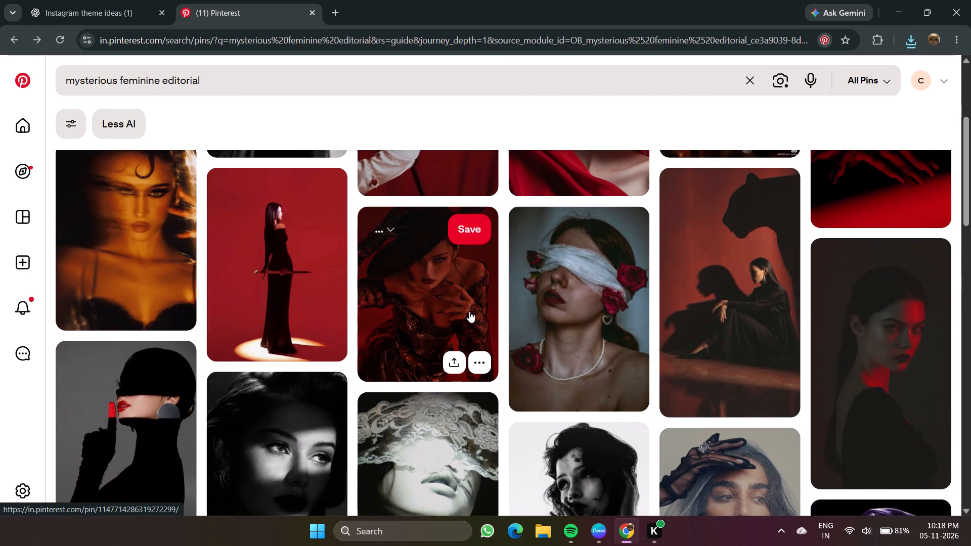
pyautogui.scroll(-3, 469, 311)
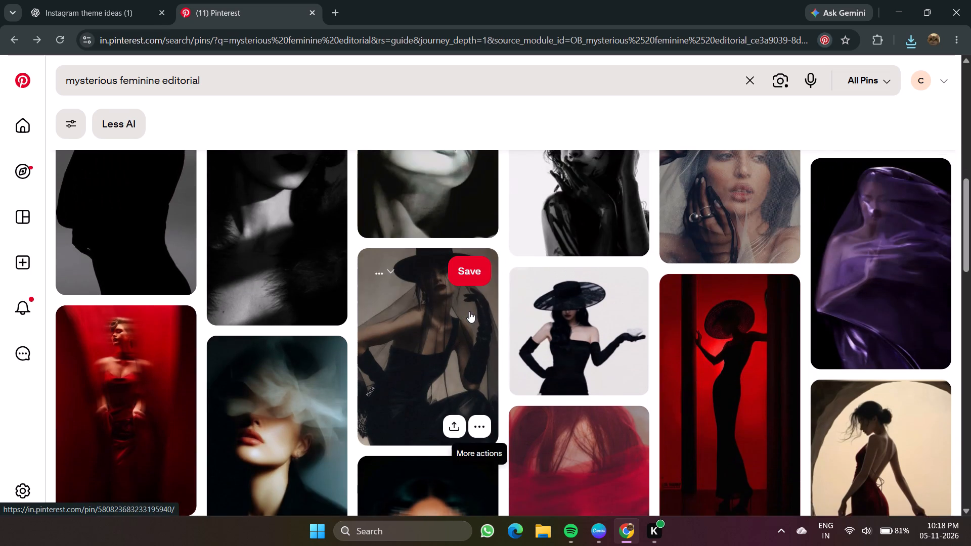
pyautogui.scroll(-5, 469, 311)
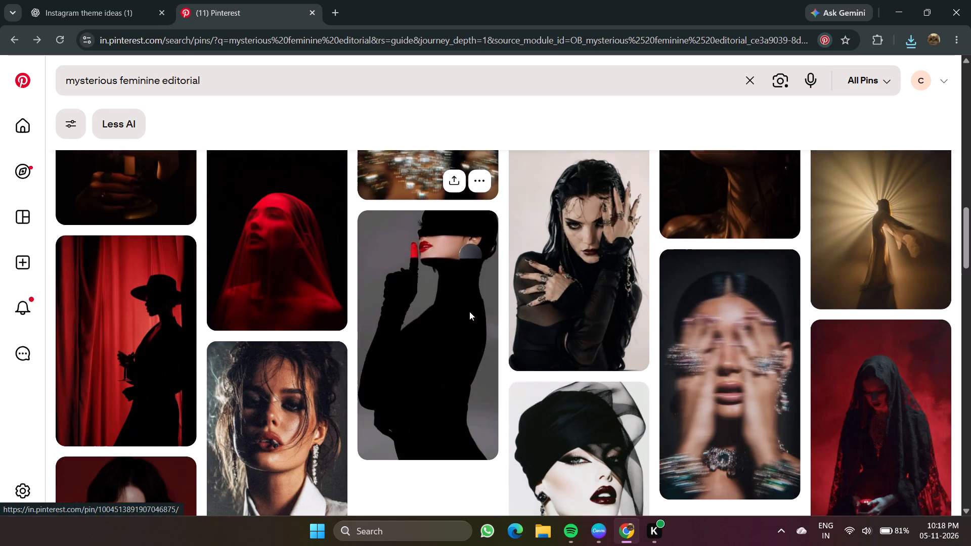
pyautogui.scroll(-3, 469, 311)
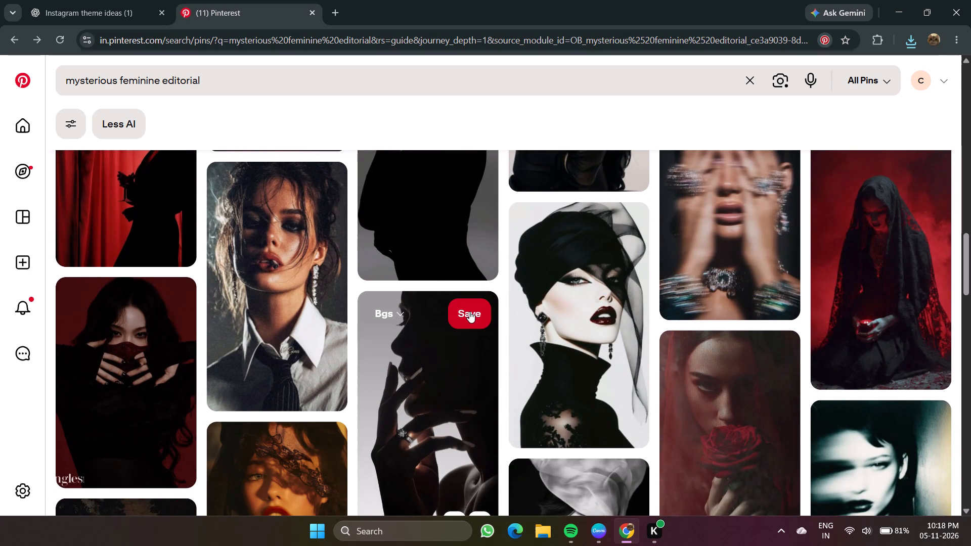
pyautogui.scroll(-3, 469, 311)
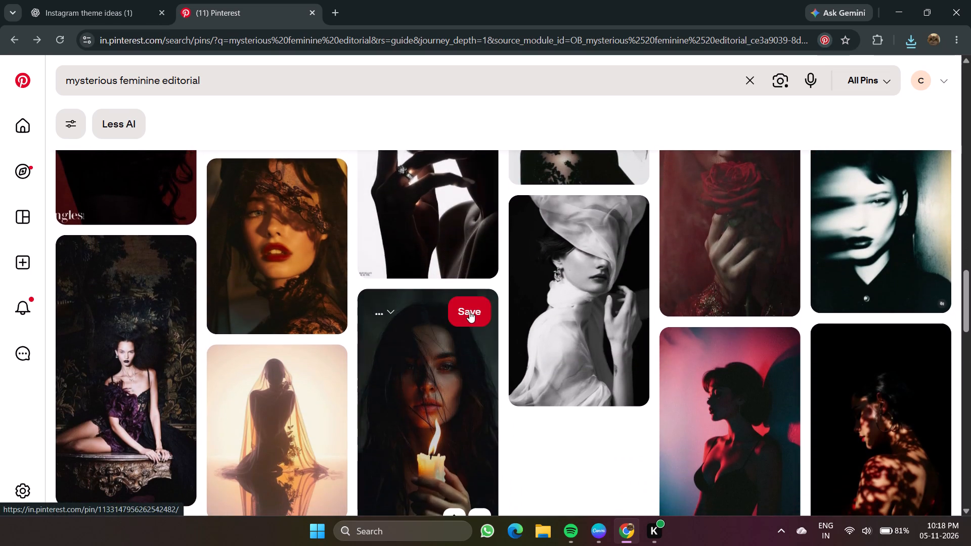
pyautogui.scroll(-1, 469, 311)
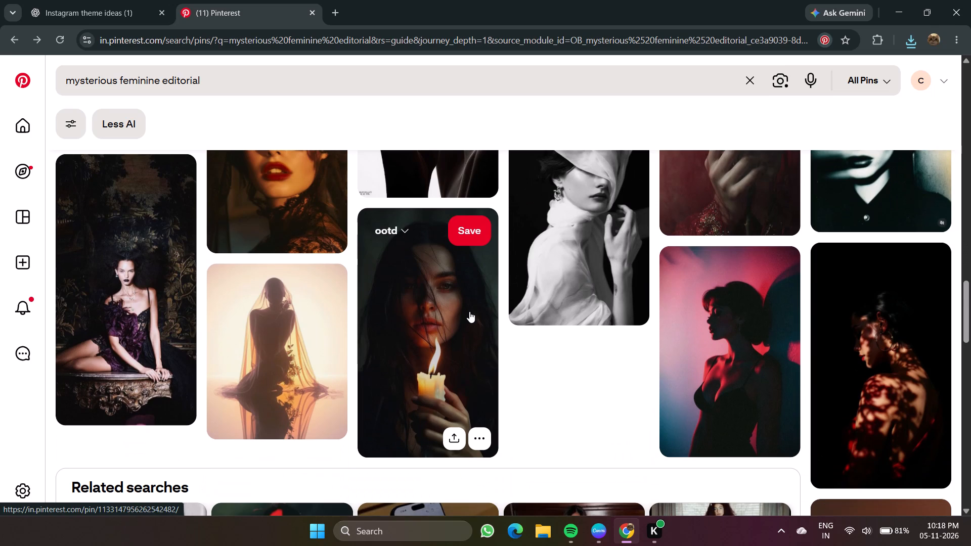
pyautogui.scroll(-4, 469, 311)
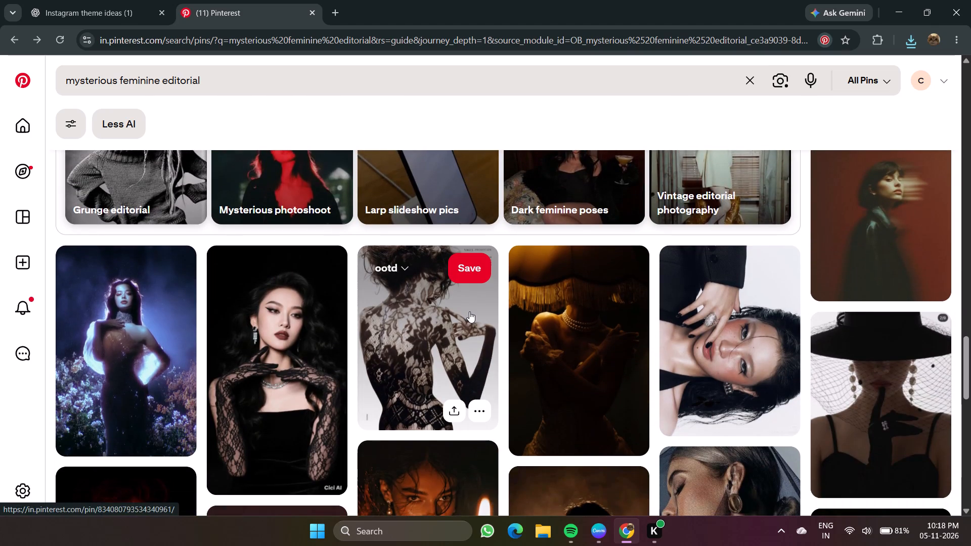
pyautogui.scroll(-1, 469, 311)
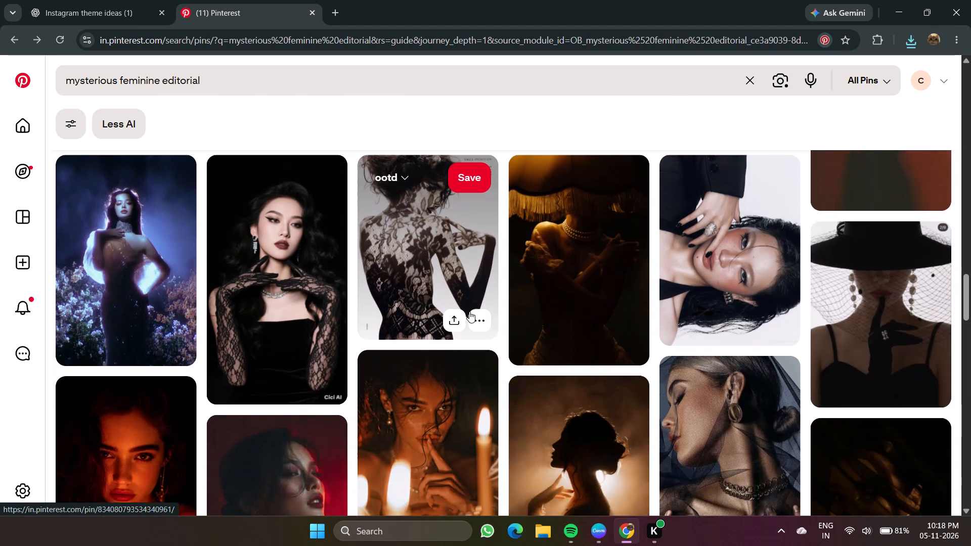
pyautogui.scroll(-3, 469, 311)
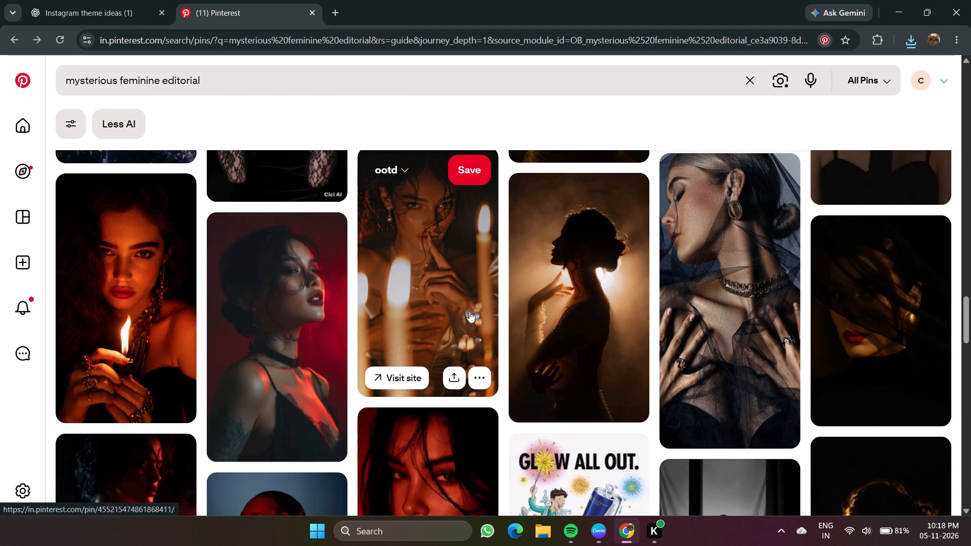
# Download the image of the pin showing a woman's backlit profile silhouette against a warm brown glow.
pyautogui.click(628, 293)
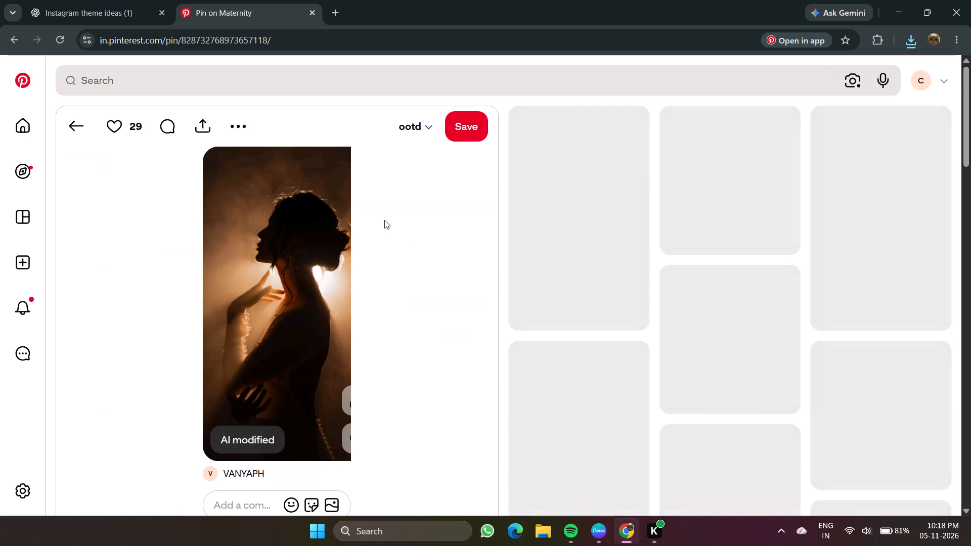
pyautogui.click(240, 123)
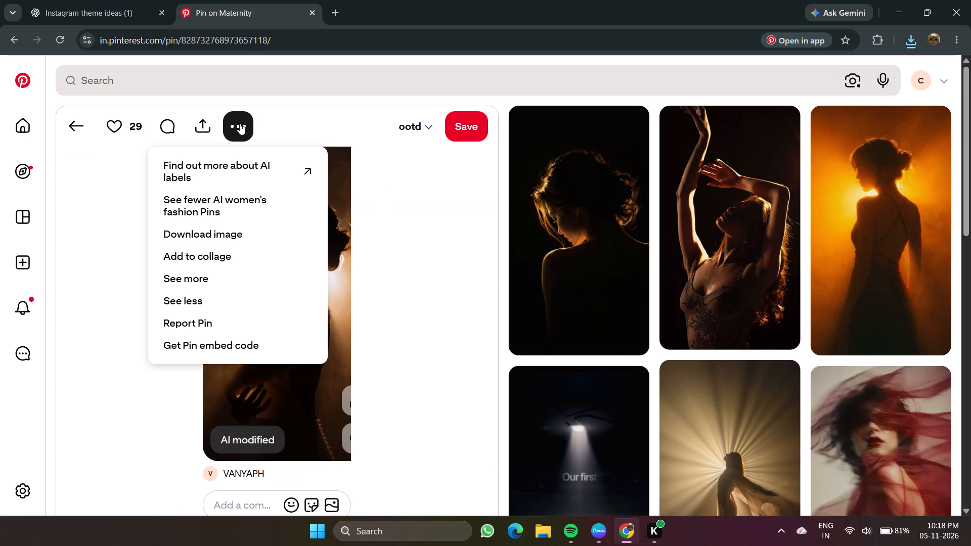
pyautogui.click(210, 234)
# Glance through the related pins, go back to the results, and search Pinterest for "mysterious feminine editorial pink".
pyautogui.scroll(-4, 697, 257)
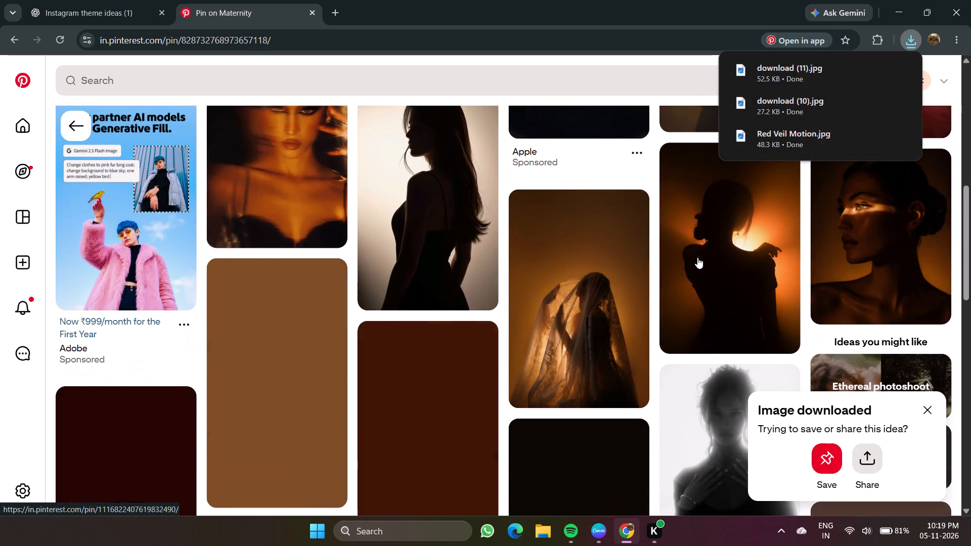
pyautogui.scroll(-1, 697, 257)
pyautogui.scroll(1, 697, 257)
pyautogui.scroll(-3, 697, 257)
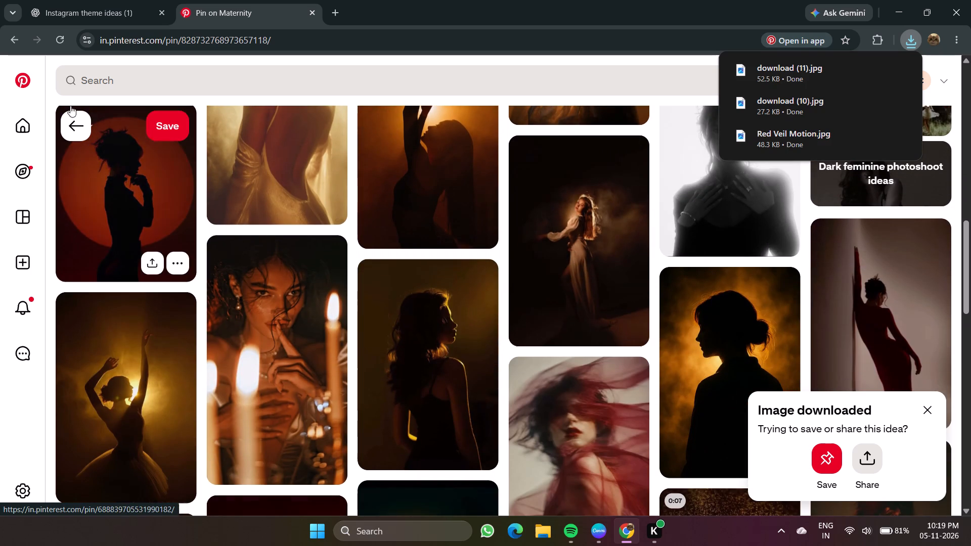
pyautogui.click(77, 123)
pyautogui.click(205, 83)
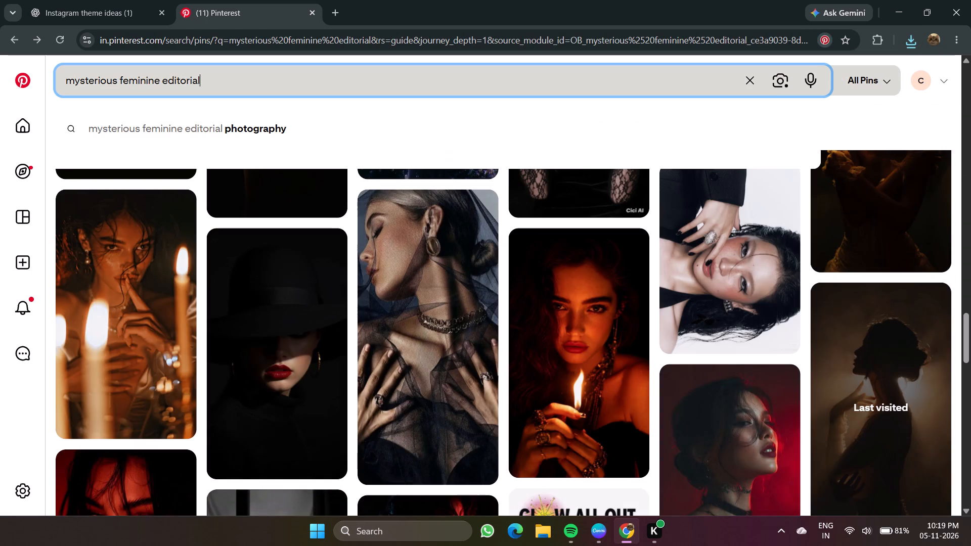
pyautogui.press('space')
pyautogui.write('pink')
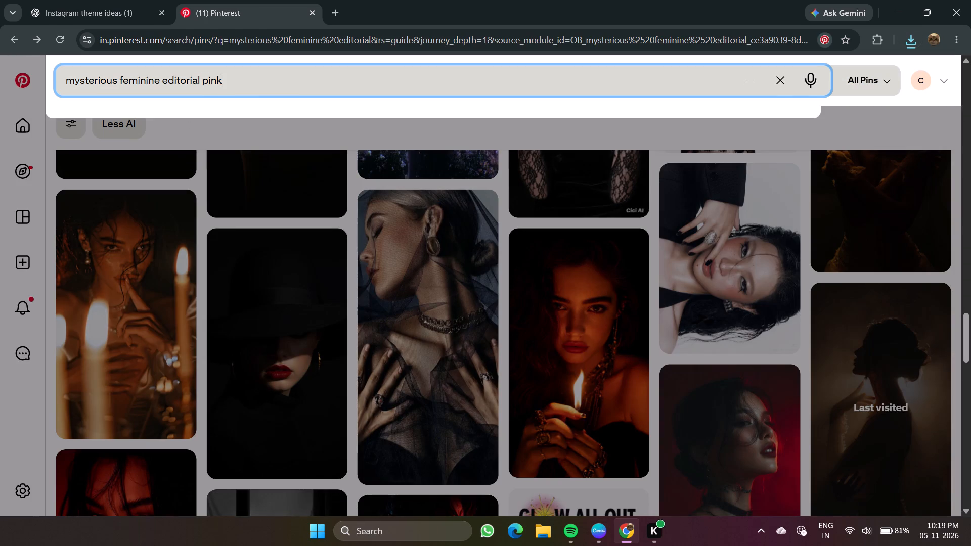
pyautogui.press('Return')
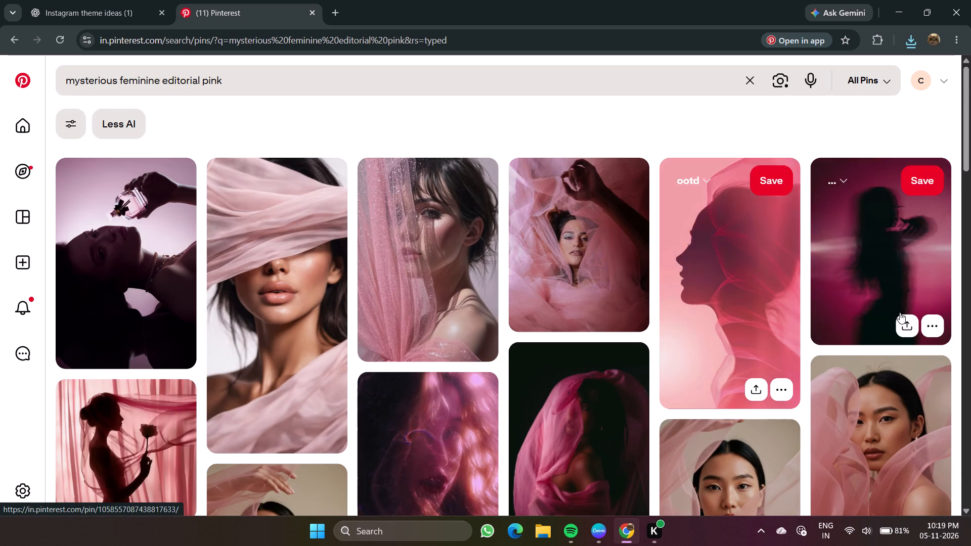
# Browse the "mysterious feminine editorial pink" pins for a pink-toned portrait that suits the photo grid.
pyautogui.scroll(-1, 900, 312)
pyautogui.hscroll(1, 900, 312)
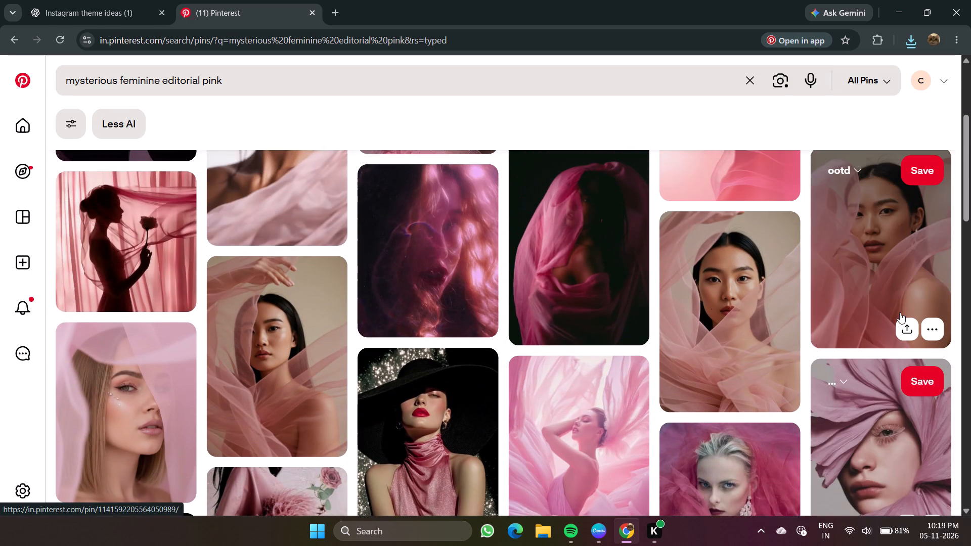
pyautogui.scroll(-3, 900, 312)
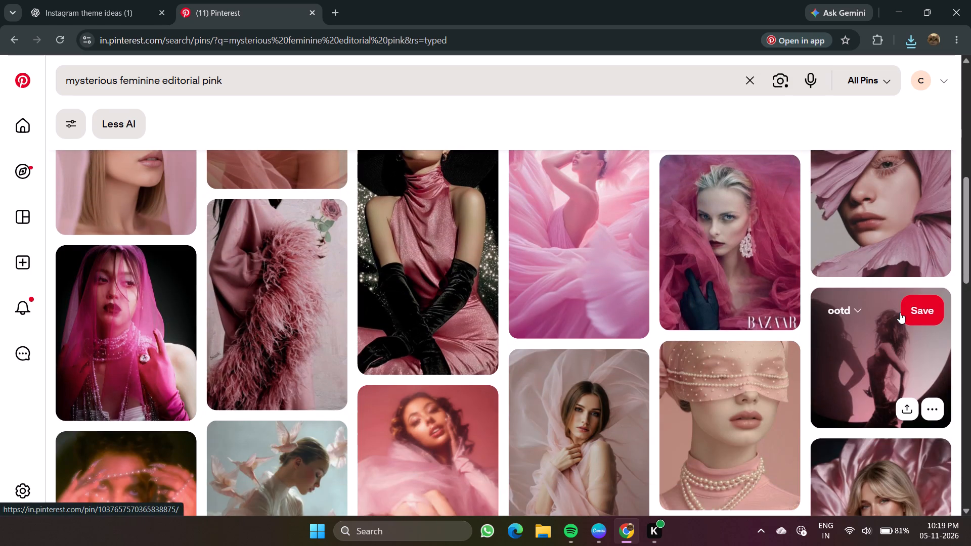
pyautogui.scroll(-4, 900, 312)
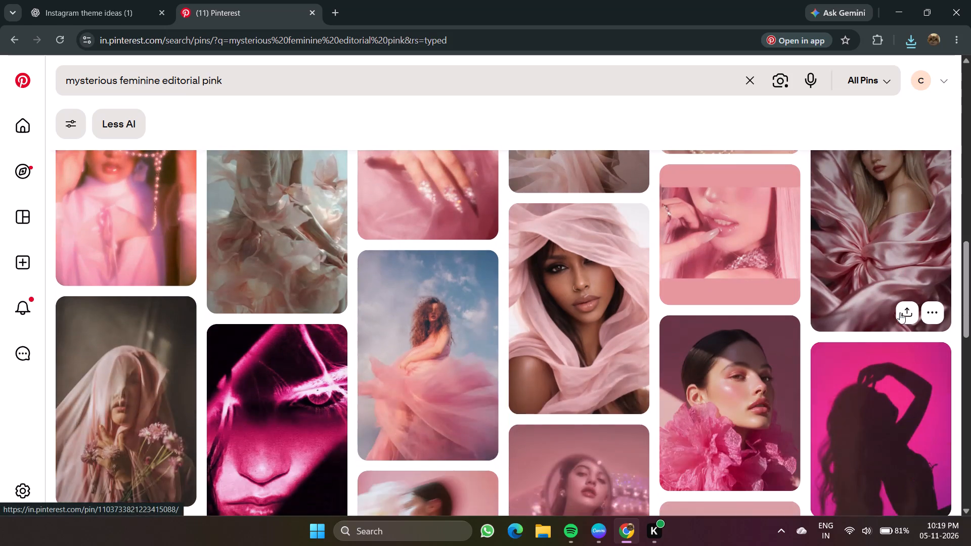
pyautogui.scroll(-3, 900, 312)
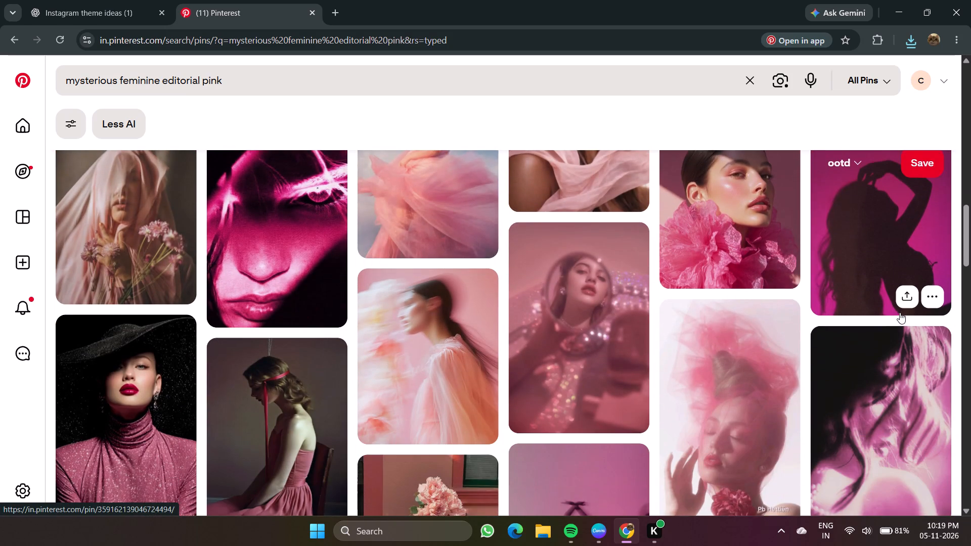
pyautogui.scroll(-4, 900, 312)
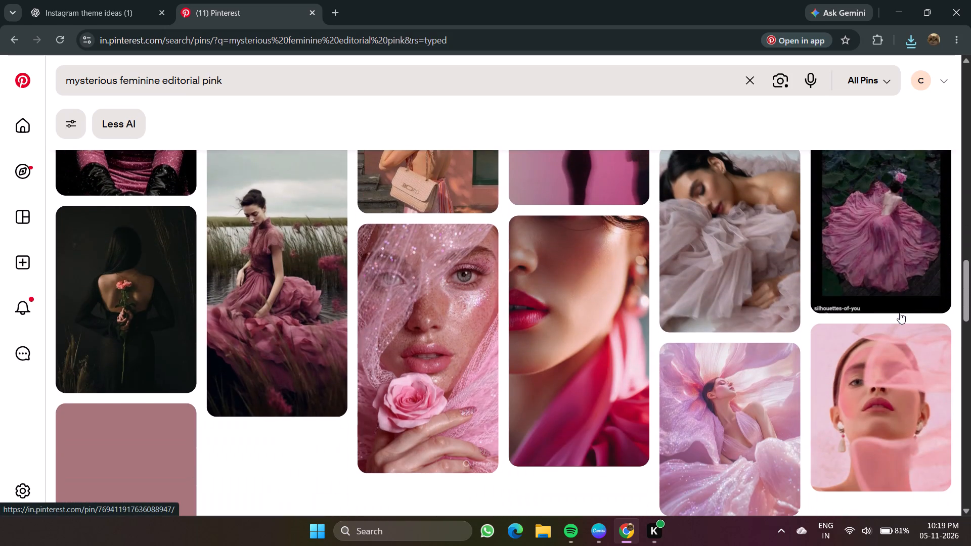
pyautogui.scroll(5, 900, 312)
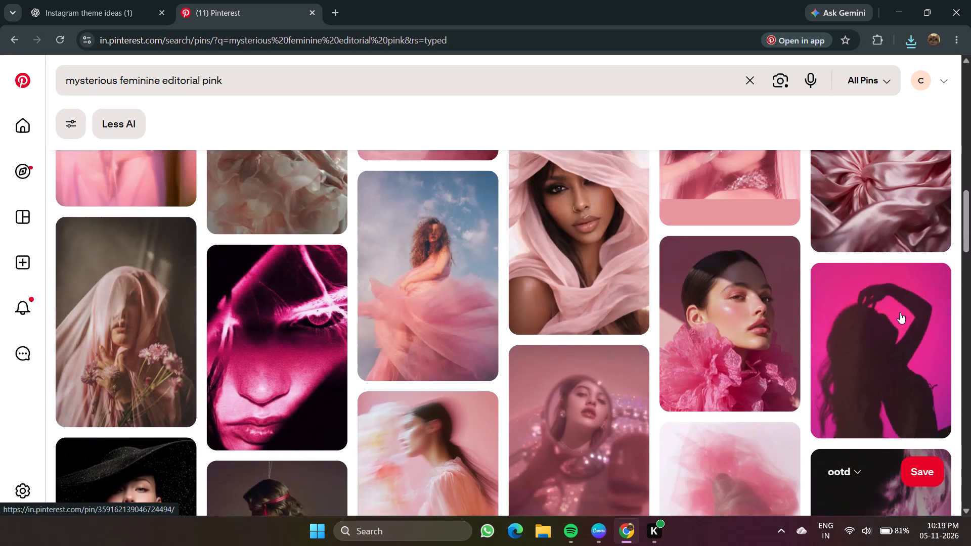
pyautogui.scroll(5, 900, 312)
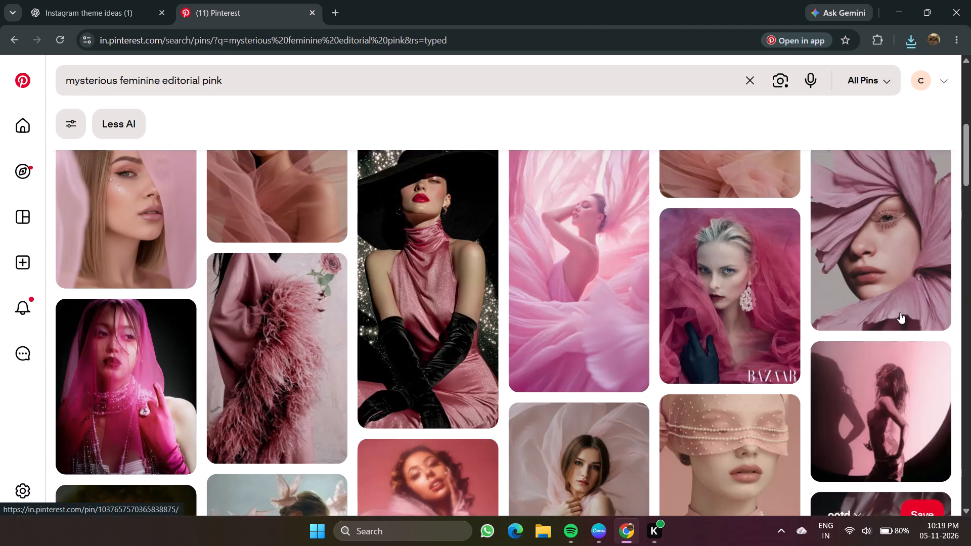
pyautogui.scroll(4, 900, 312)
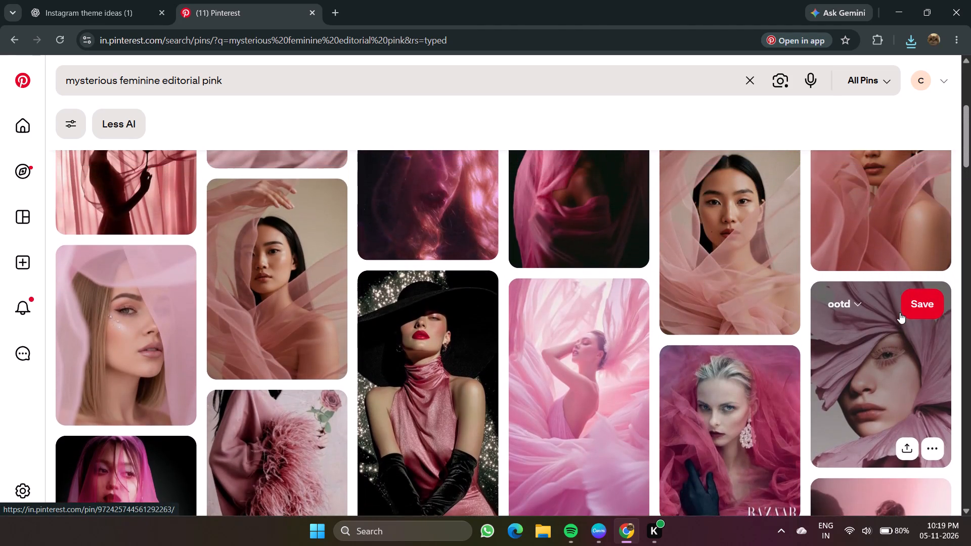
pyautogui.scroll(2, 900, 312)
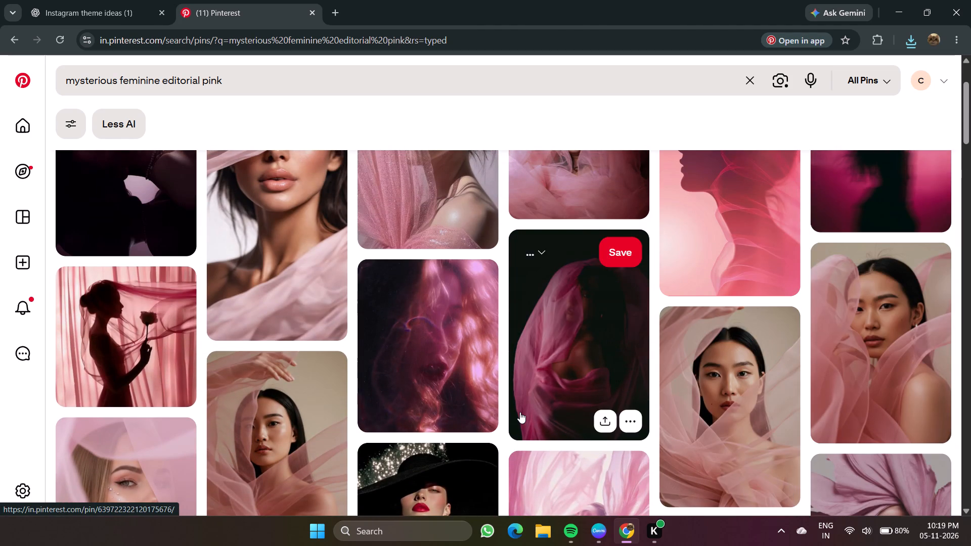
# Browse the "mysterious feminine editorial pink" results further for a dark, pink-toned photo that suits the grid.
pyautogui.scroll(2, 520, 412)
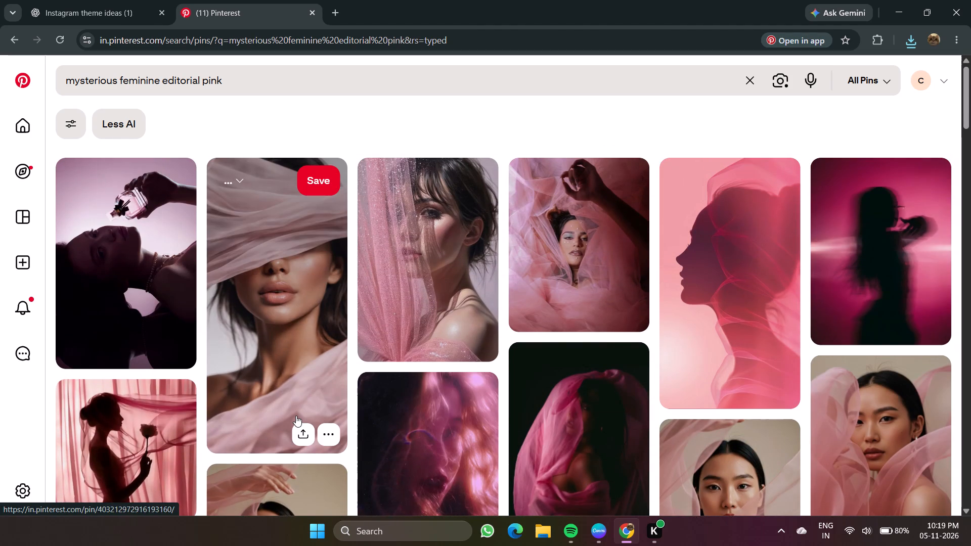
pyautogui.scroll(-7, 296, 416)
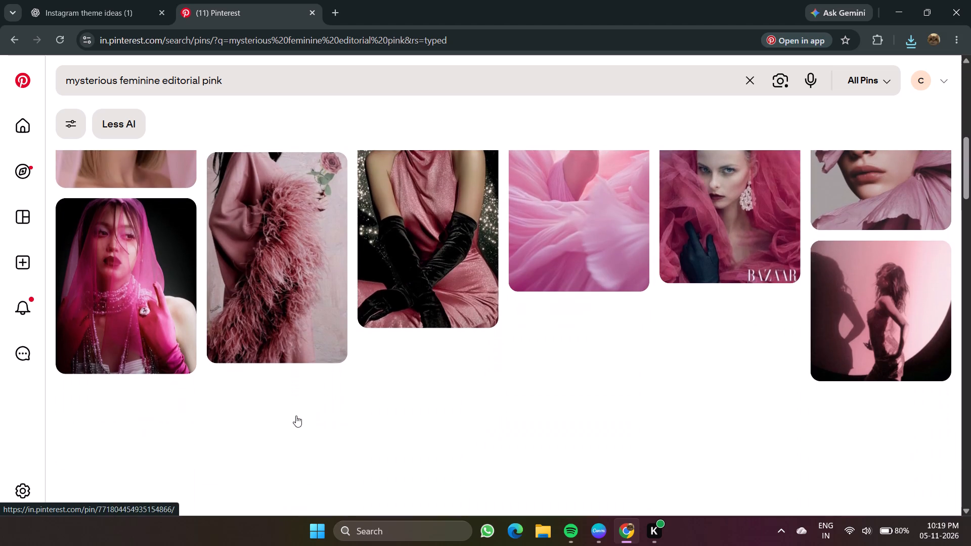
pyautogui.scroll(-1, 296, 416)
pyautogui.hscroll(1, 584, 466)
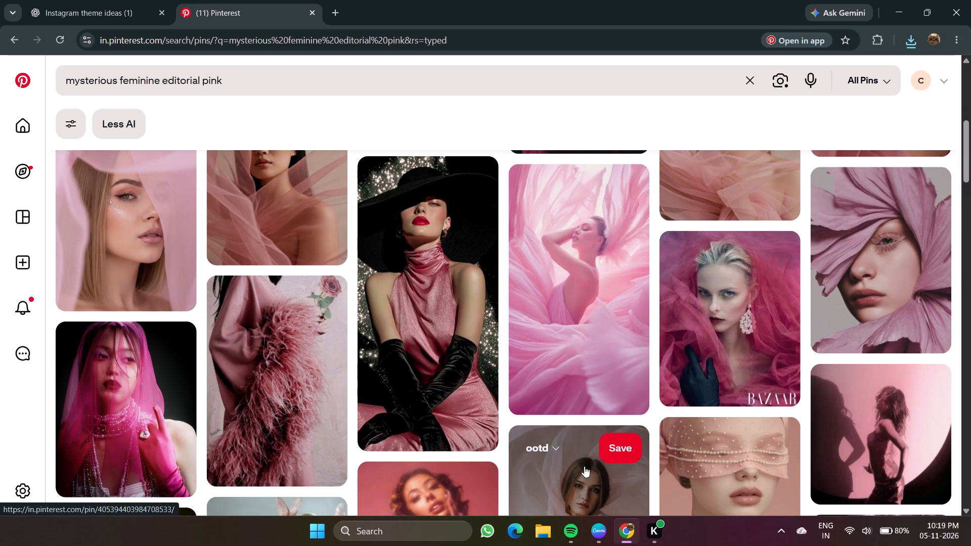
pyautogui.hscroll(1, 584, 466)
pyautogui.scroll(-1, 584, 466)
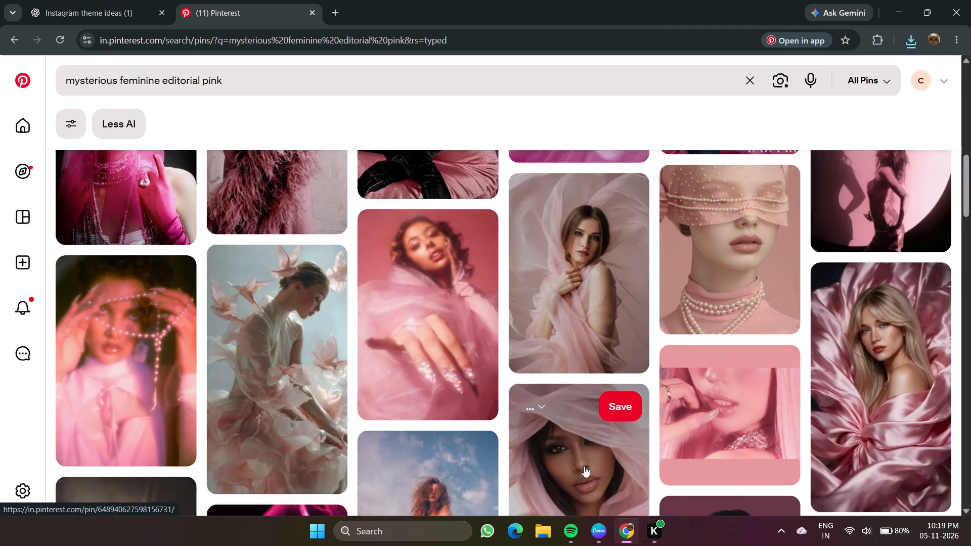
pyautogui.scroll(-4, 584, 466)
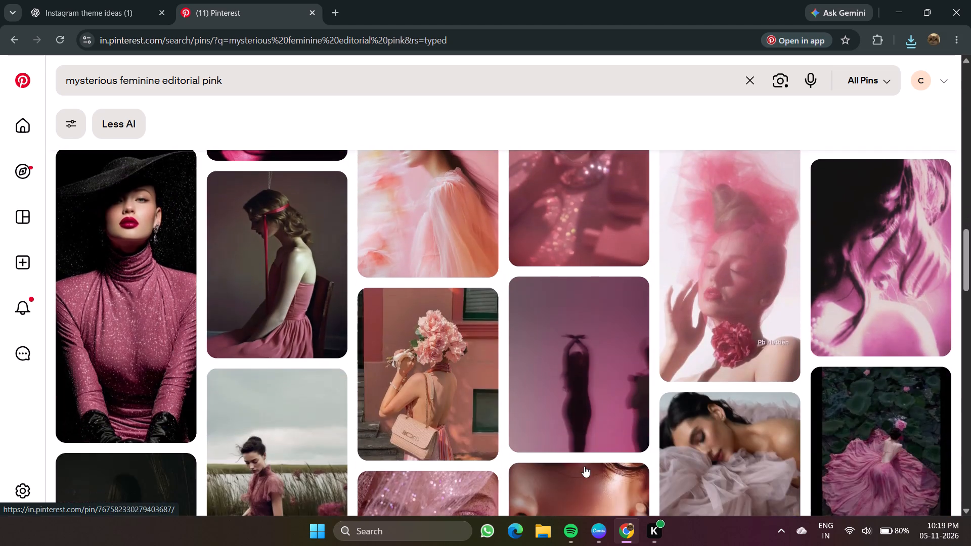
pyautogui.scroll(-2, 584, 466)
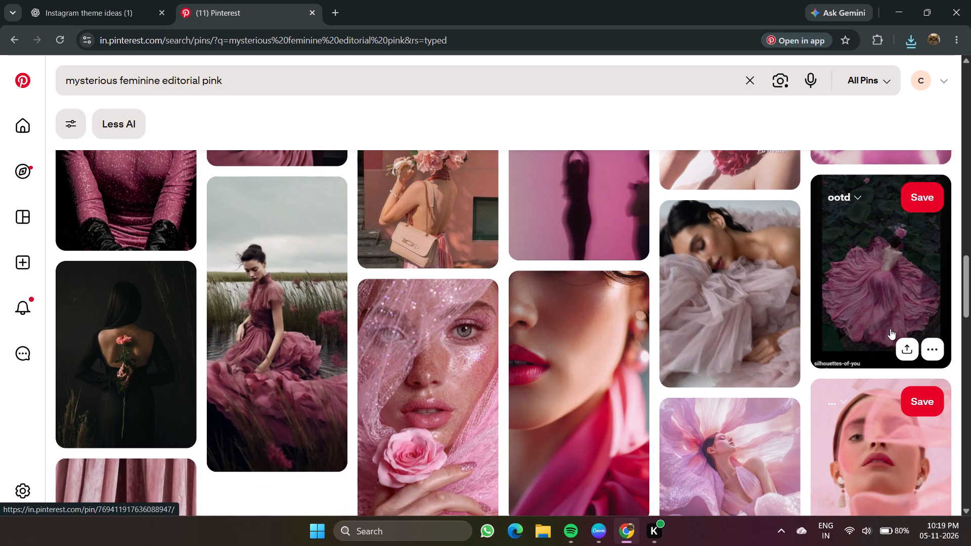
# From the pin of a pink gown among dark lily pads, open the related pin of the woman reaching for a lotus and download its image.
pyautogui.click(878, 286)
pyautogui.scroll(-1, 427, 303)
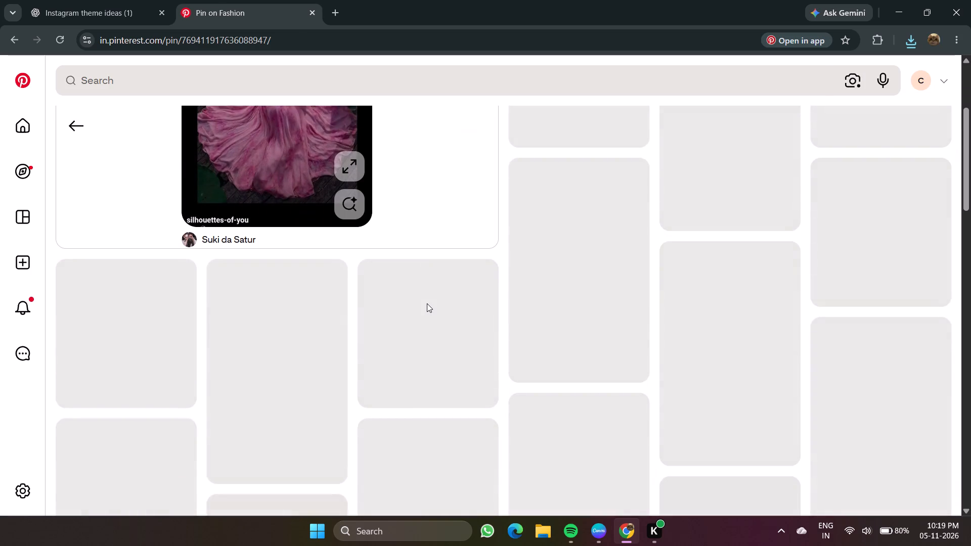
pyautogui.scroll(-1, 427, 303)
pyautogui.scroll(1, 607, 259)
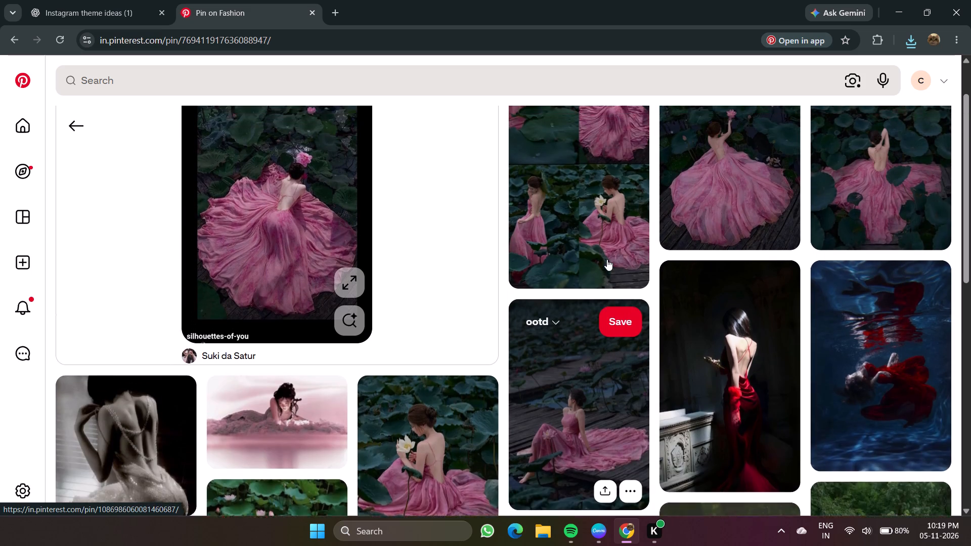
pyautogui.scroll(3, 607, 259)
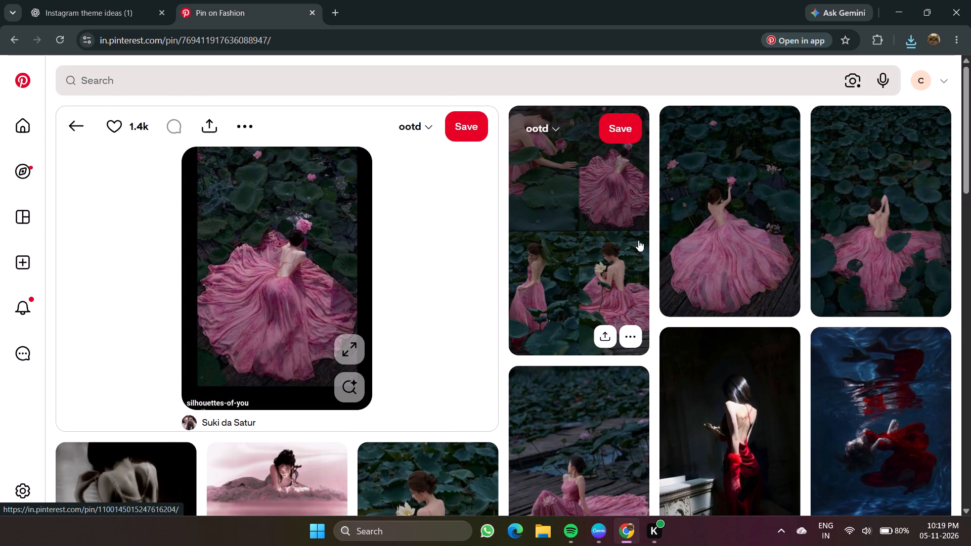
pyautogui.click(729, 209)
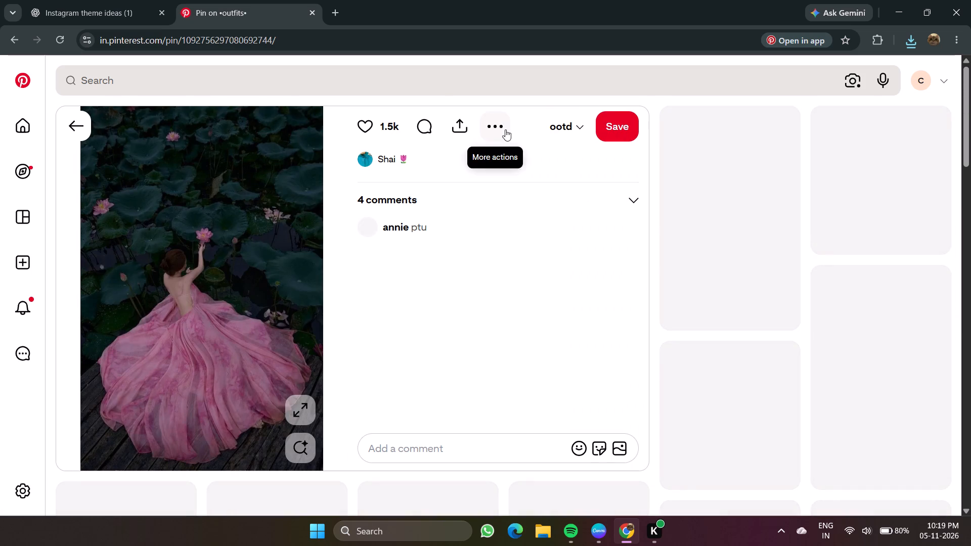
pyautogui.click(497, 126)
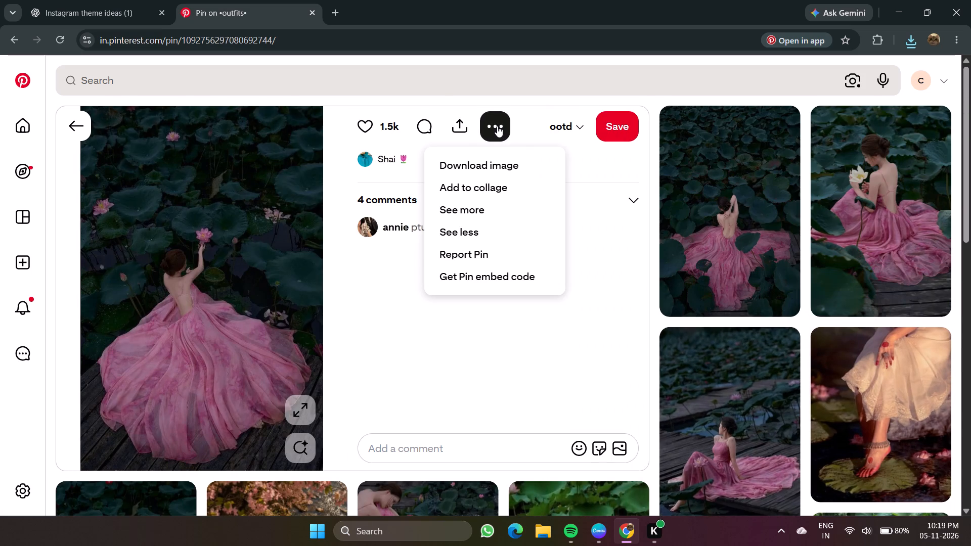
pyautogui.click(491, 169)
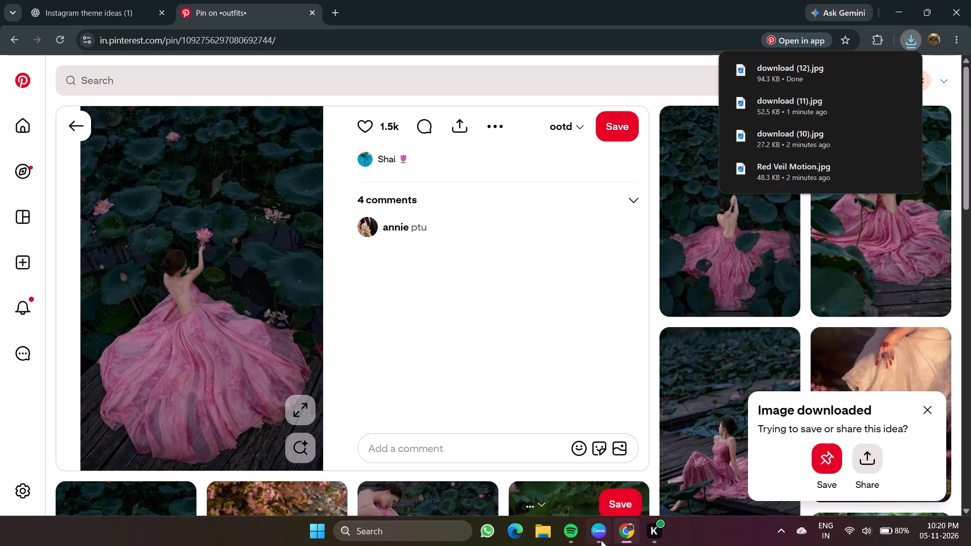
# Switch to Canva and upload download (10), download (11), download (12) and Red Veil Motion as replacement images for the photo grid.
pyautogui.click(568, 545)
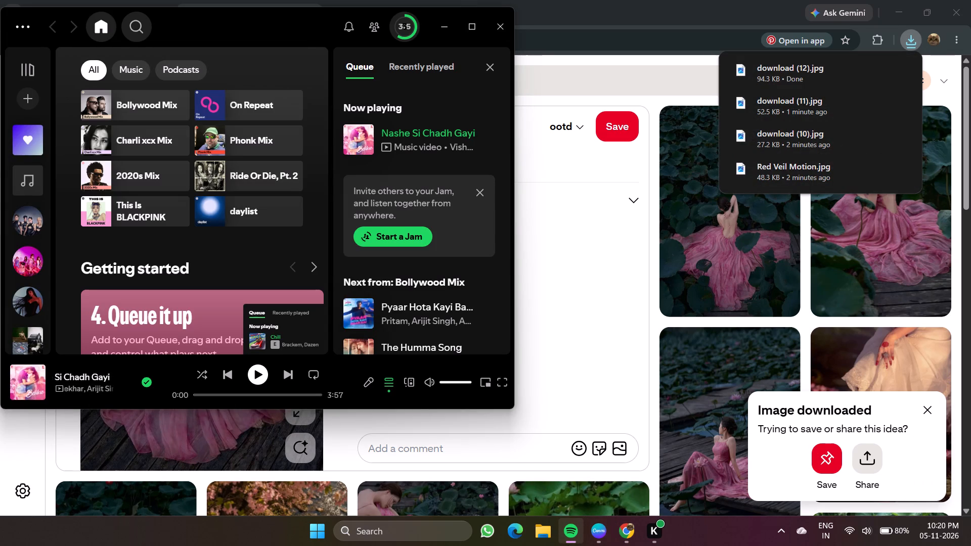
pyautogui.click(445, 29)
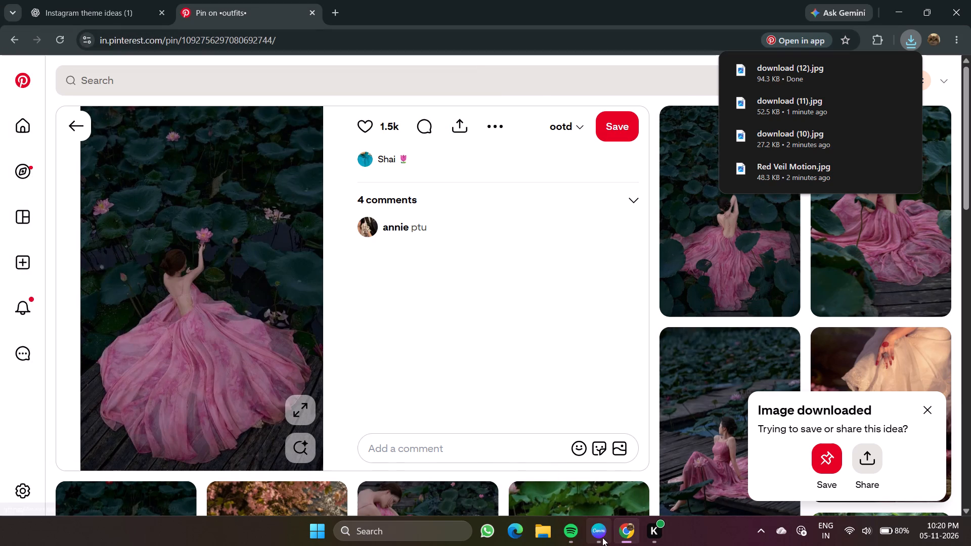
pyautogui.click(602, 537)
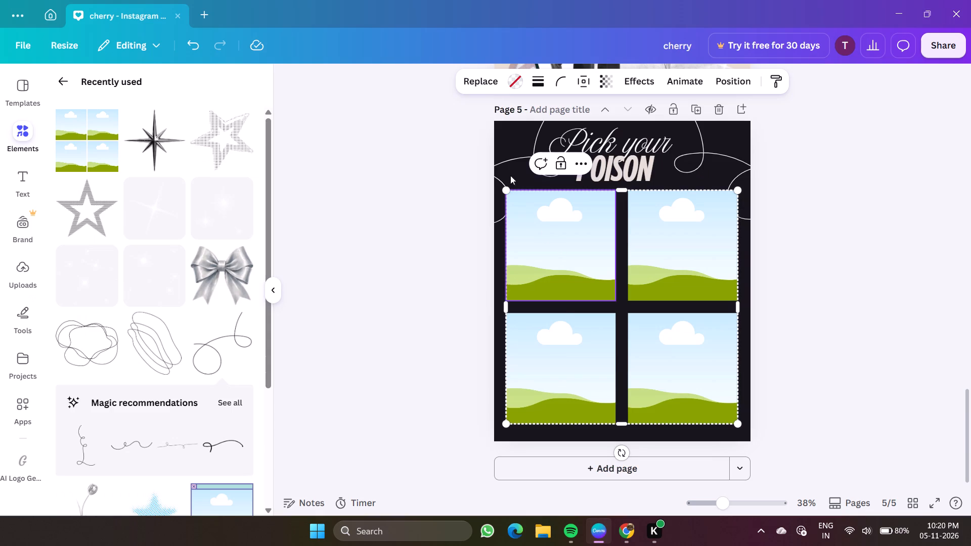
pyautogui.click(474, 78)
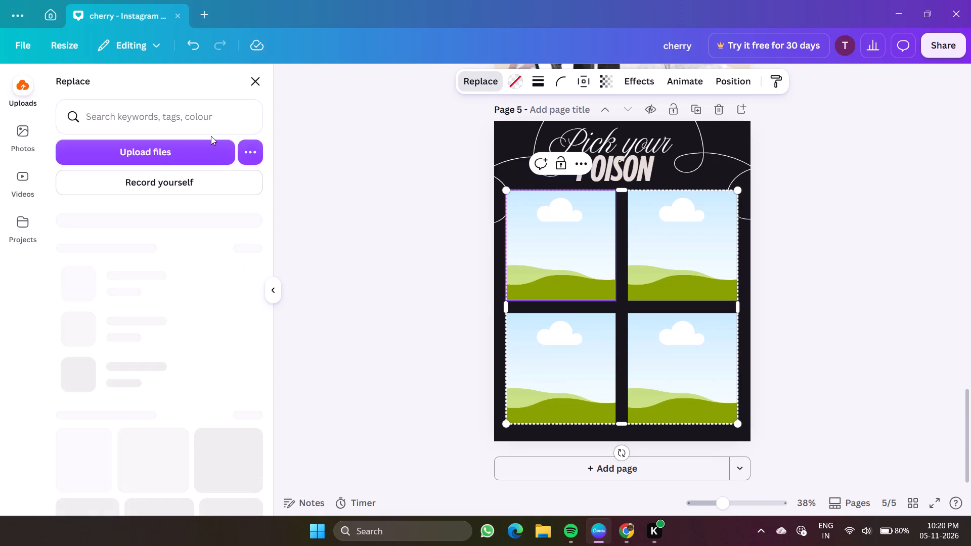
pyautogui.click(182, 147)
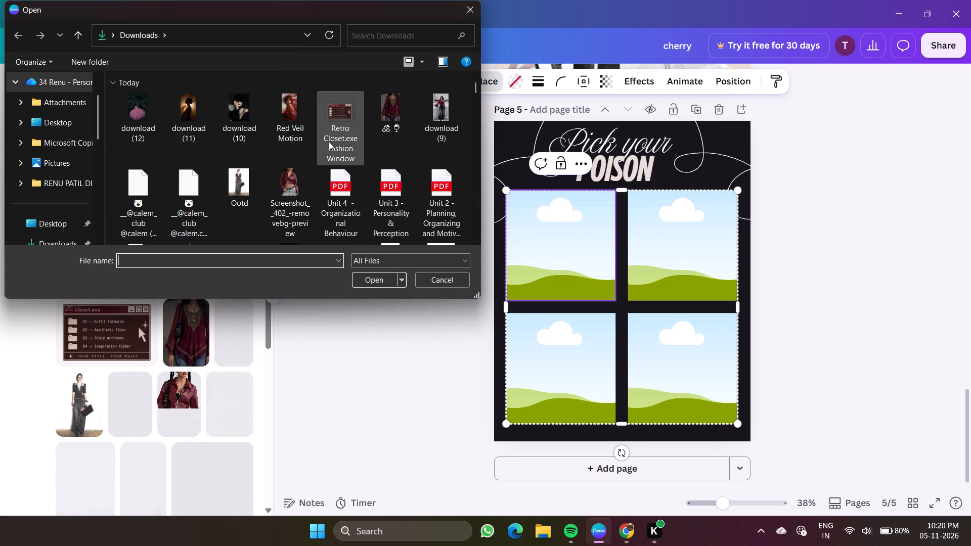
pyautogui.moveTo(316, 144); pyautogui.dragTo(202, 135)
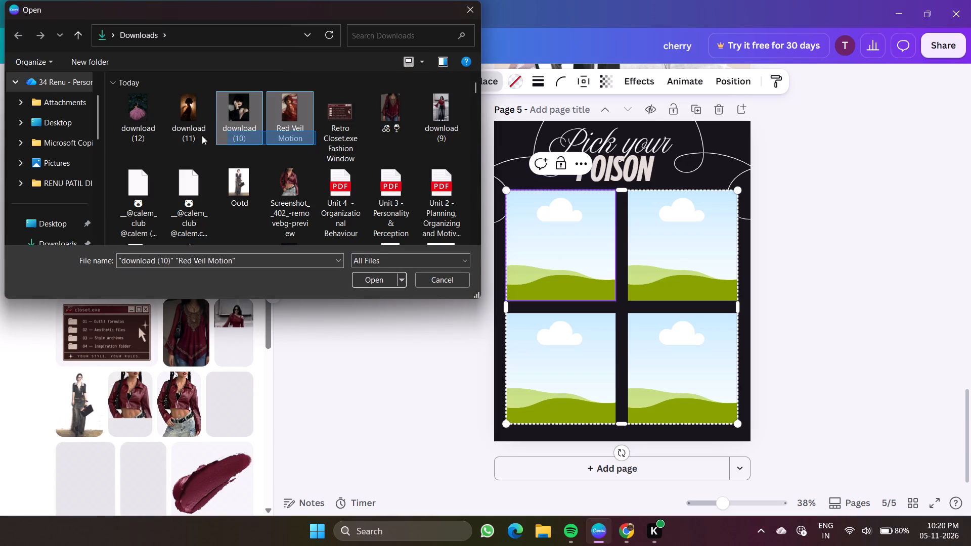
pyautogui.moveTo(202, 135); pyautogui.dragTo(120, 144)
pyautogui.click(374, 280)
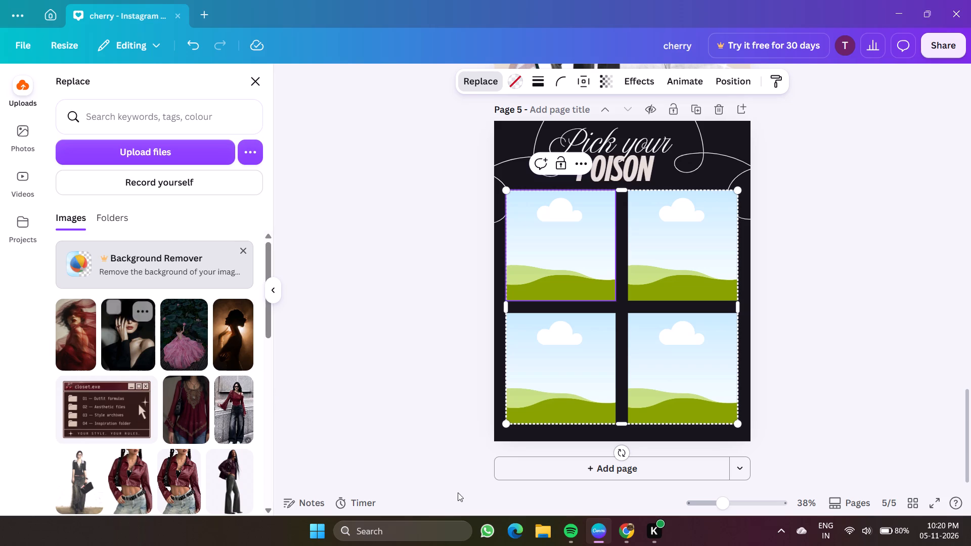
# Return to Pinterest's "mysterious feminine editorial" results and browse them for one more dark, moody portrait.
pyautogui.click(620, 533)
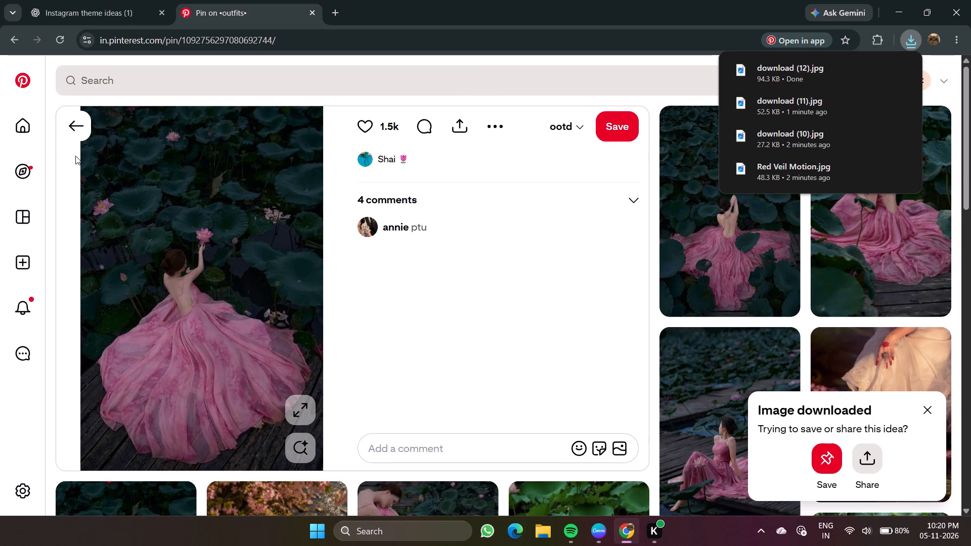
pyautogui.click(64, 140)
pyautogui.click(11, 39)
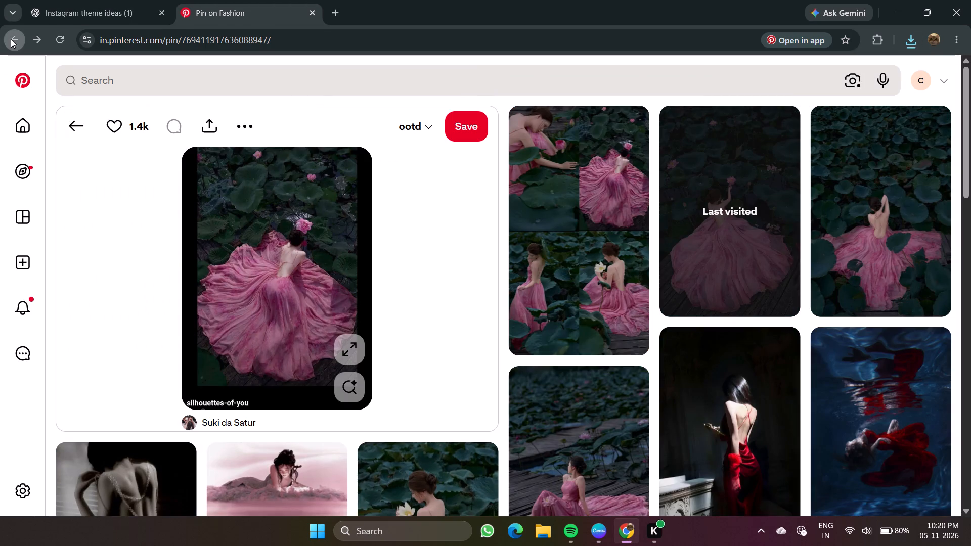
pyautogui.click(11, 39)
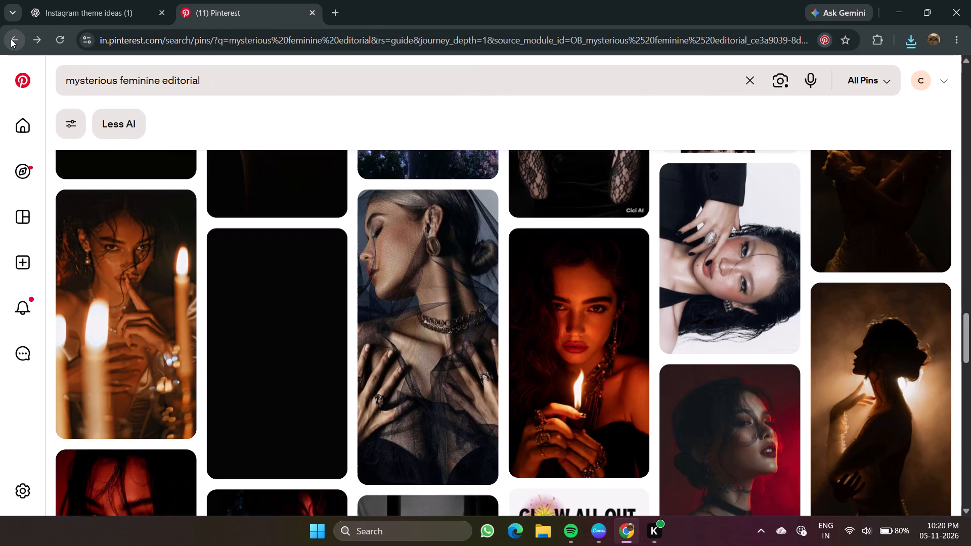
pyautogui.scroll(3, 385, 320)
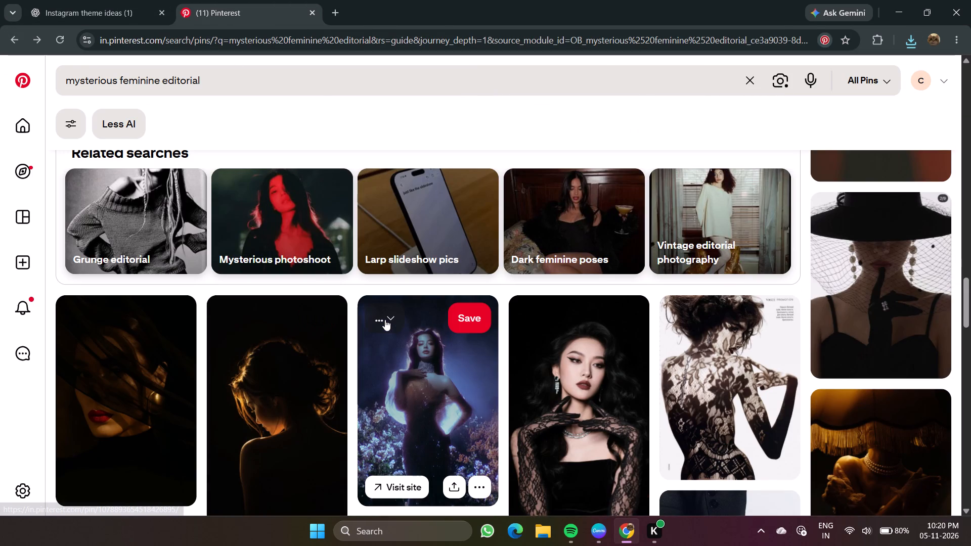
pyautogui.scroll(8, 385, 320)
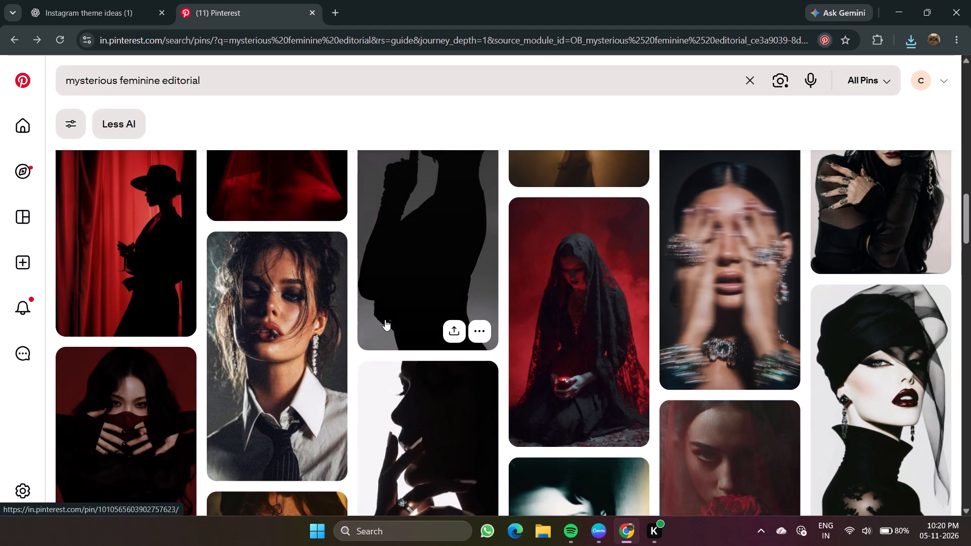
pyautogui.scroll(2, 640, 353)
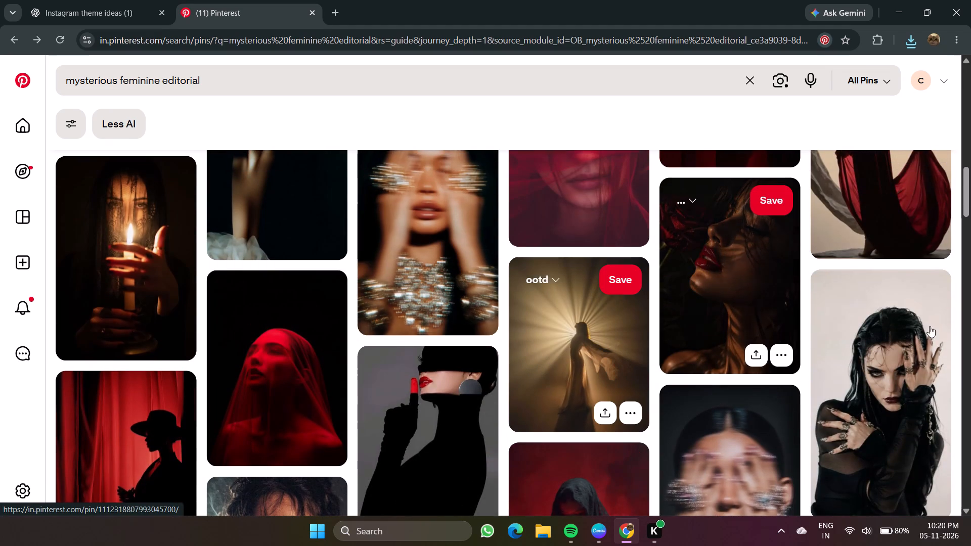
pyautogui.scroll(1, 909, 361)
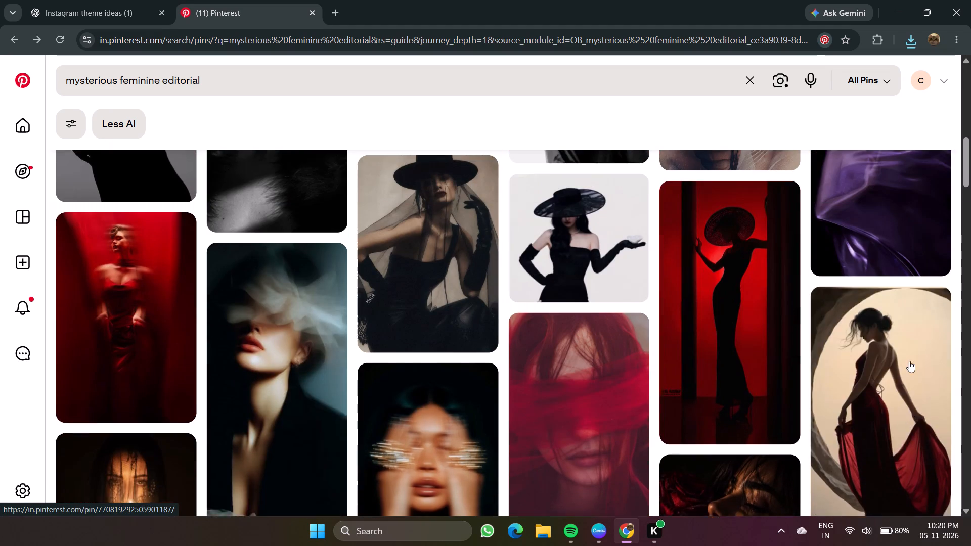
pyautogui.scroll(4, 909, 361)
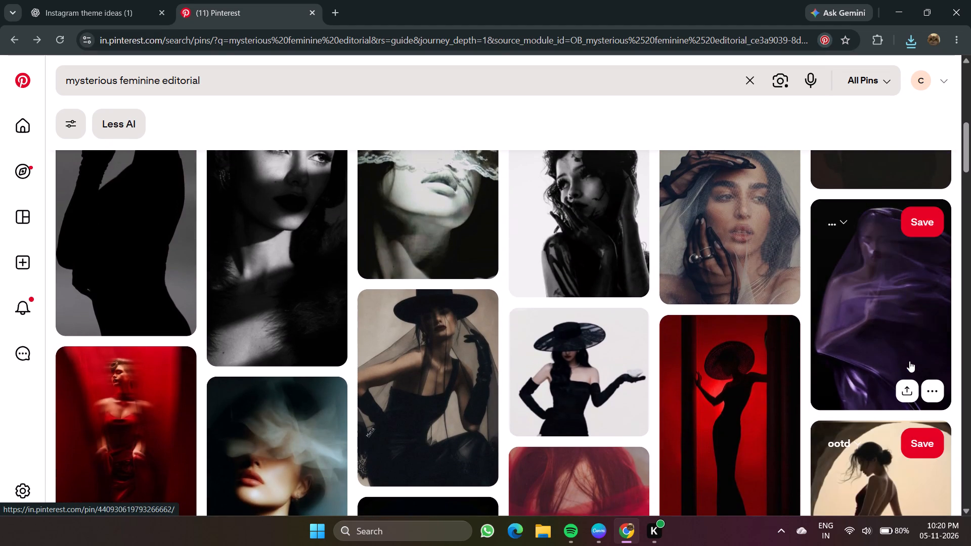
pyautogui.scroll(1, 909, 361)
pyautogui.scroll(6, 665, 323)
pyautogui.scroll(-2, 665, 323)
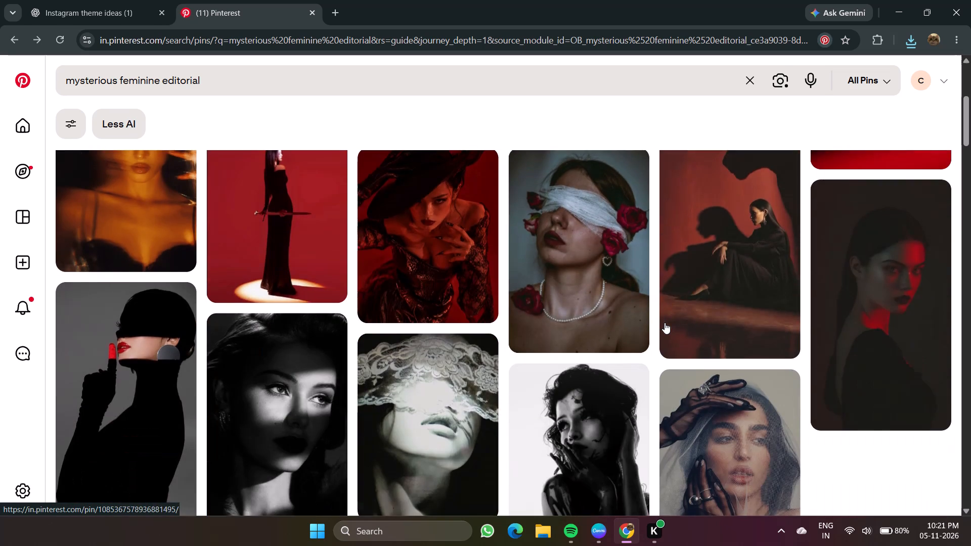
pyautogui.scroll(-3, 665, 323)
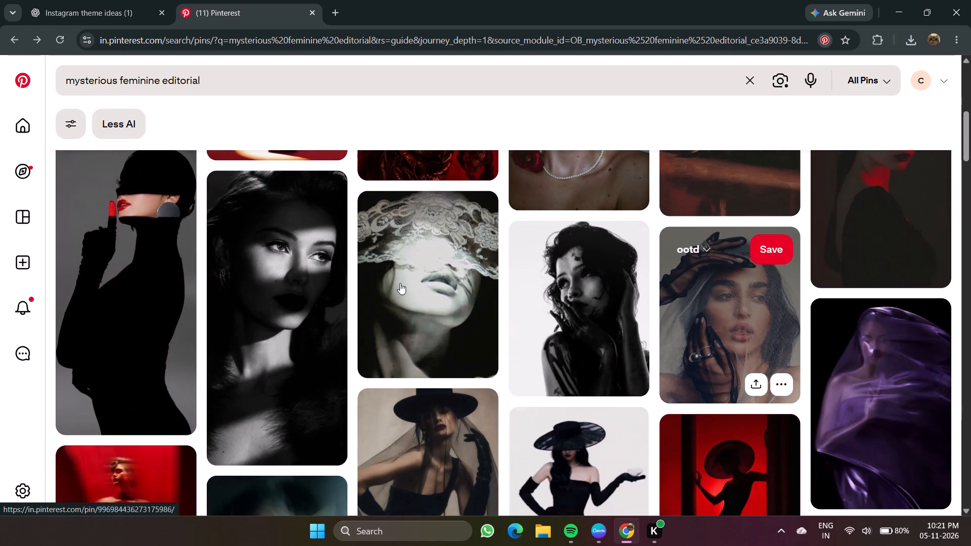
# Download the image of the black-and-white "Shadows and light" portrait pin.
pyautogui.click(312, 304)
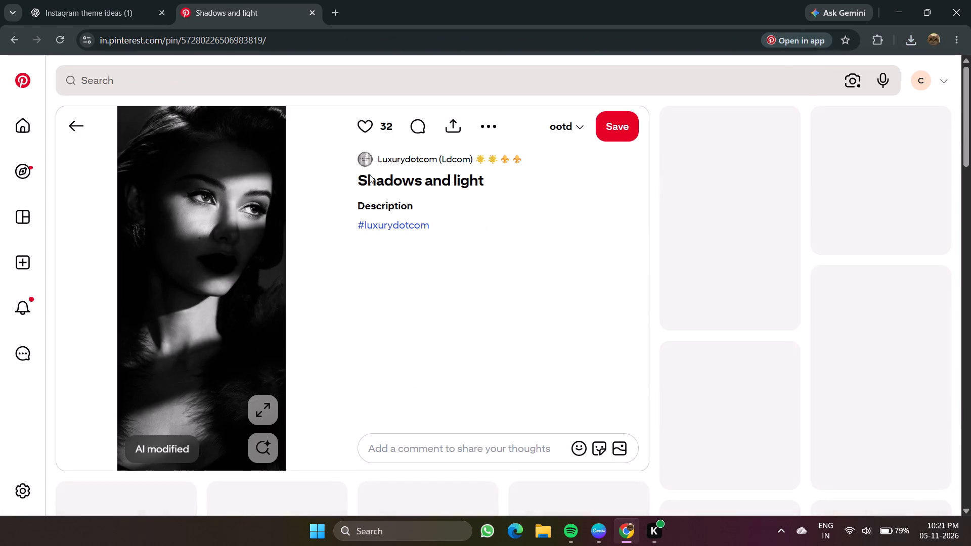
pyautogui.click(482, 123)
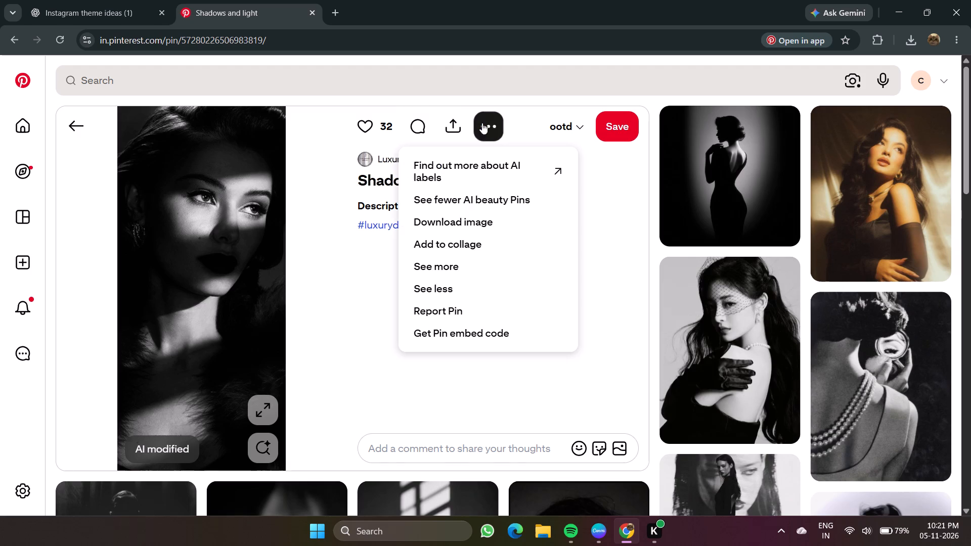
pyautogui.click(457, 226)
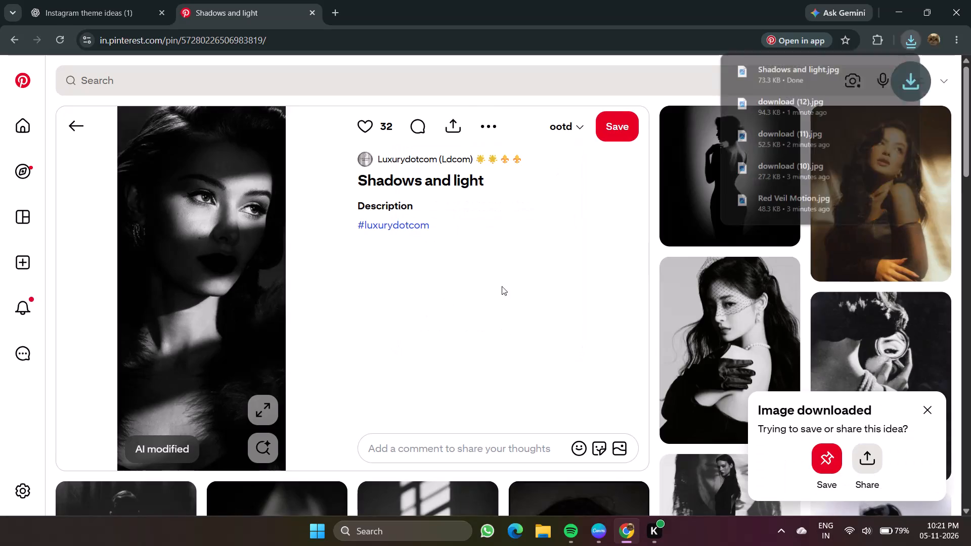
# Switch to Canva and upload the Shadows and light image from Downloads.
pyautogui.click(611, 531)
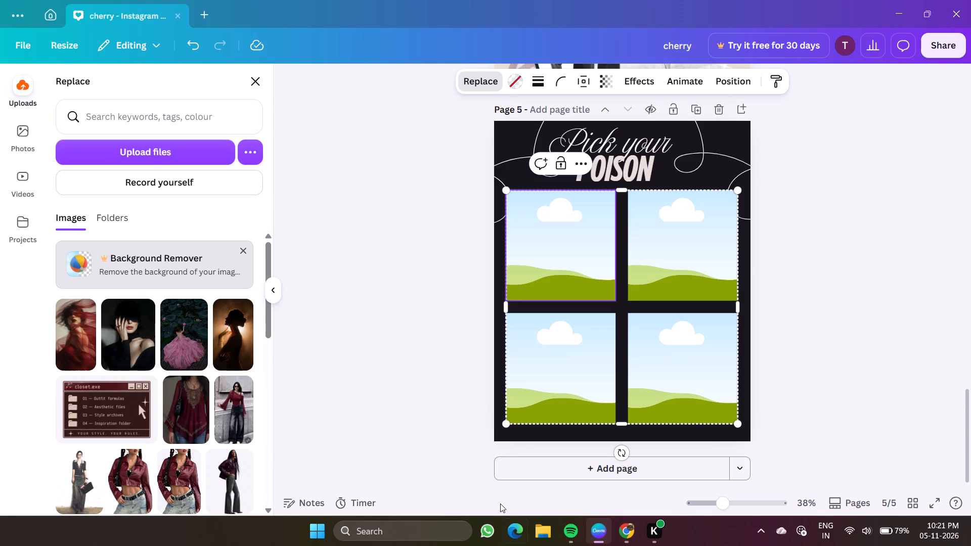
pyautogui.click(155, 149)
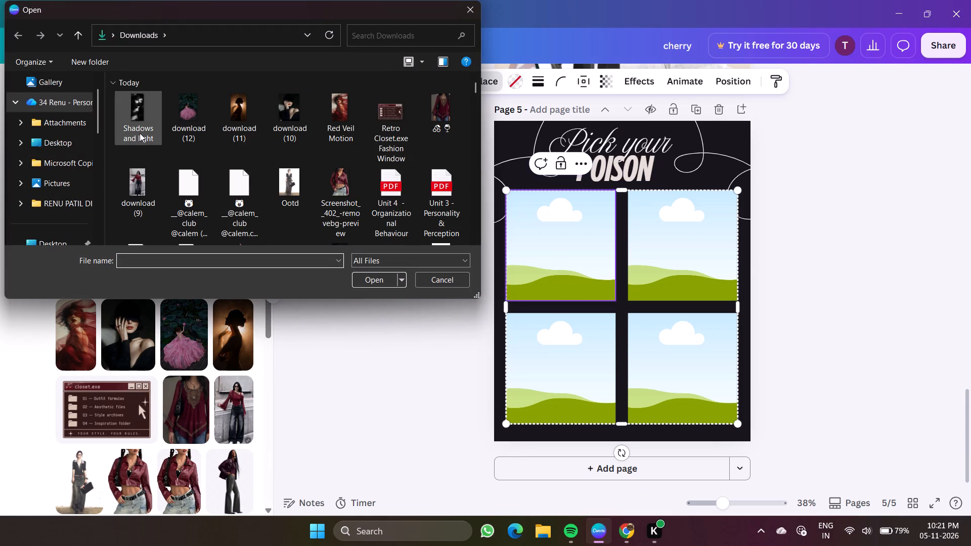
pyautogui.click(140, 133)
pyautogui.click(359, 275)
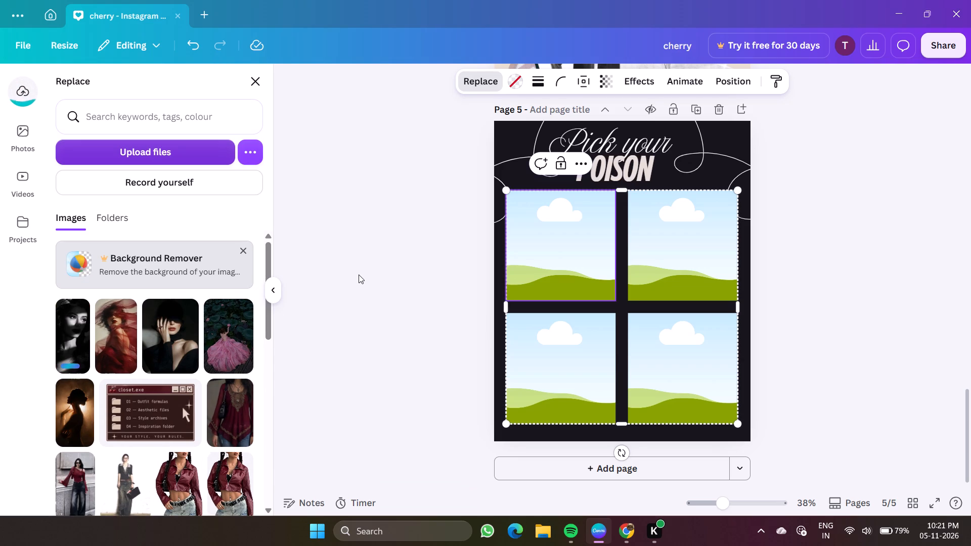
# Fill the grid's top-left cell with the uploaded photo of the woman in a pink gown among lily pads.
pyautogui.click(212, 349)
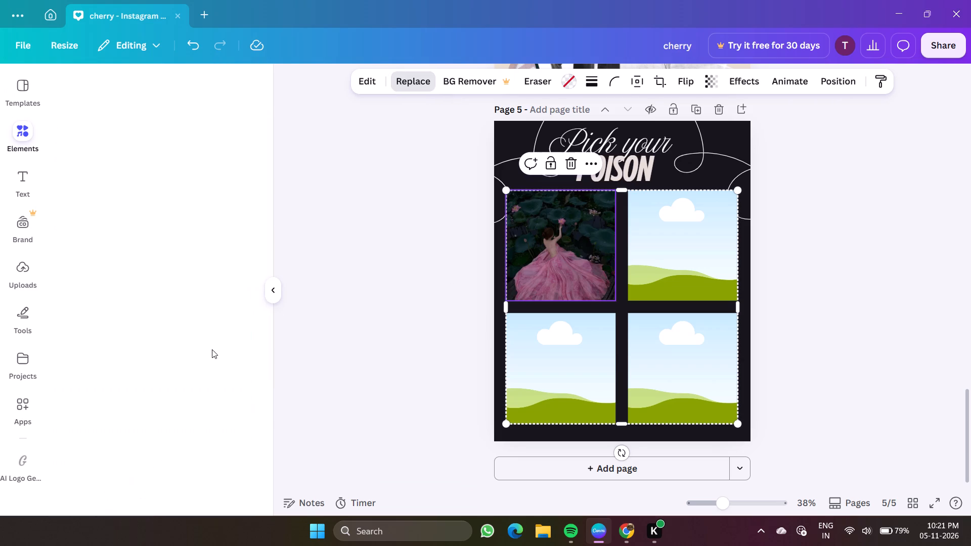
# Replace the grid's top-right placeholder with the uploaded black-and-white Shadows and light portrait.
pyautogui.click(652, 276)
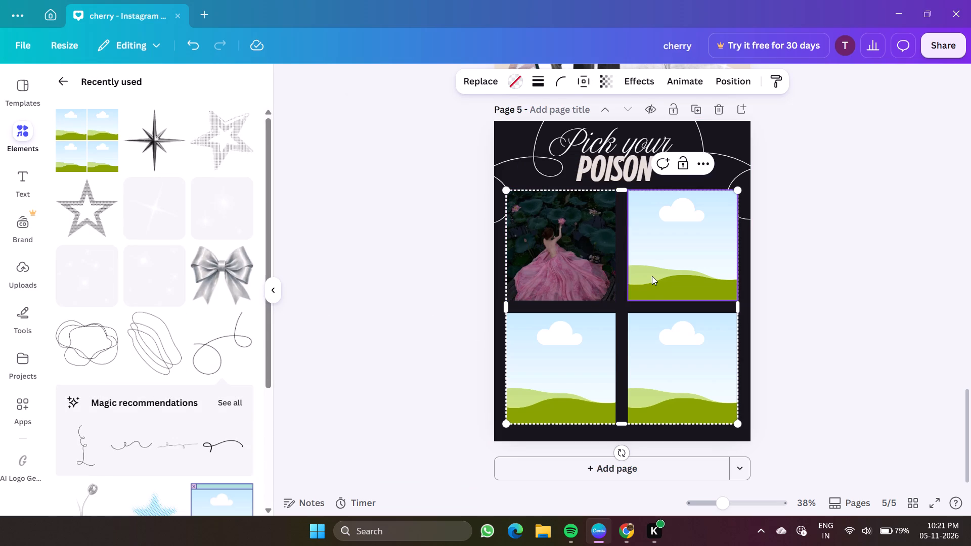
pyautogui.click(472, 83)
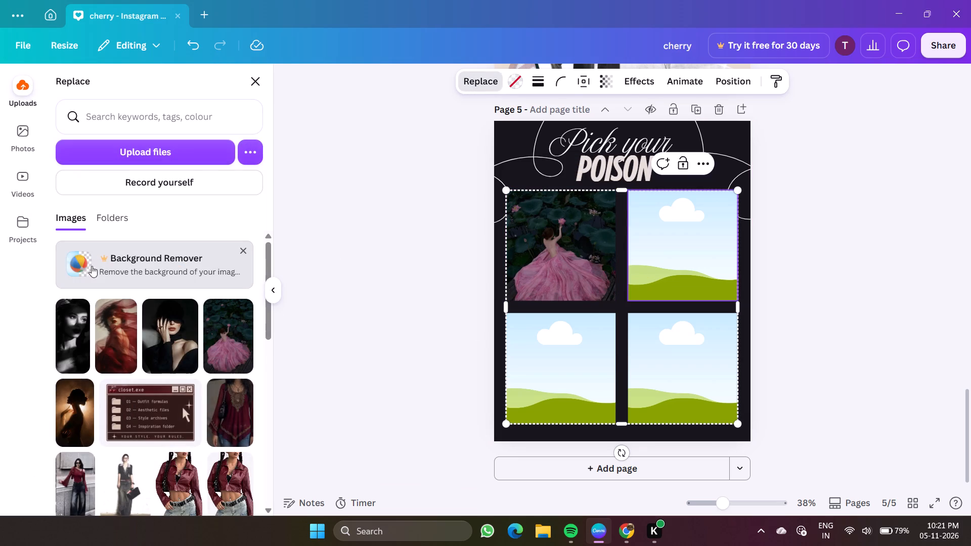
pyautogui.click(74, 339)
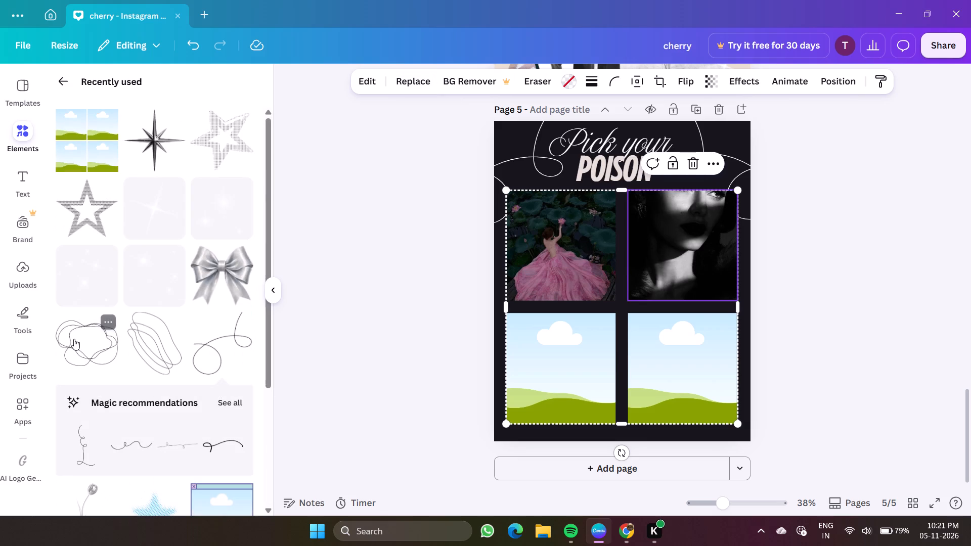
# Crop the black-and-white portrait by shifting it down within its cell so the eyes and lips are framed.
pyautogui.click(676, 227)
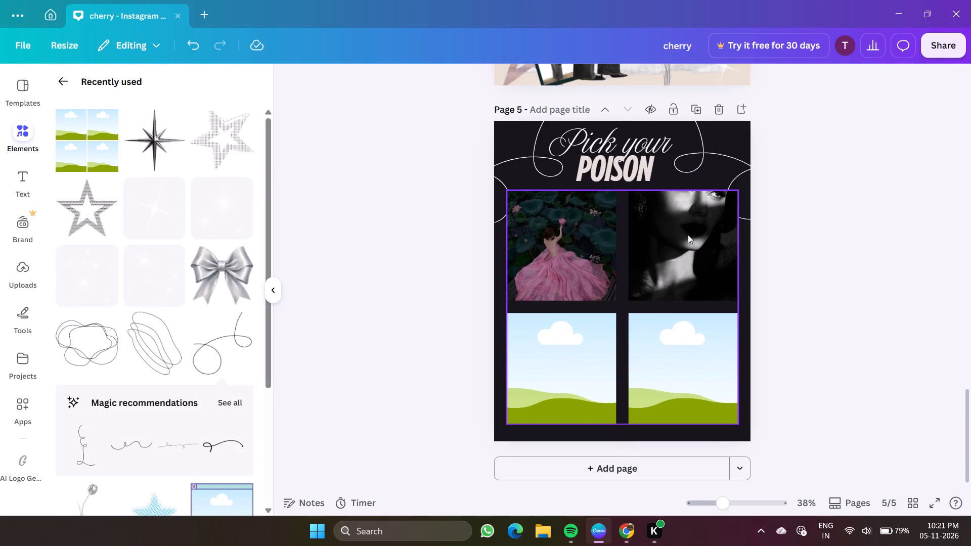
pyautogui.click(688, 235)
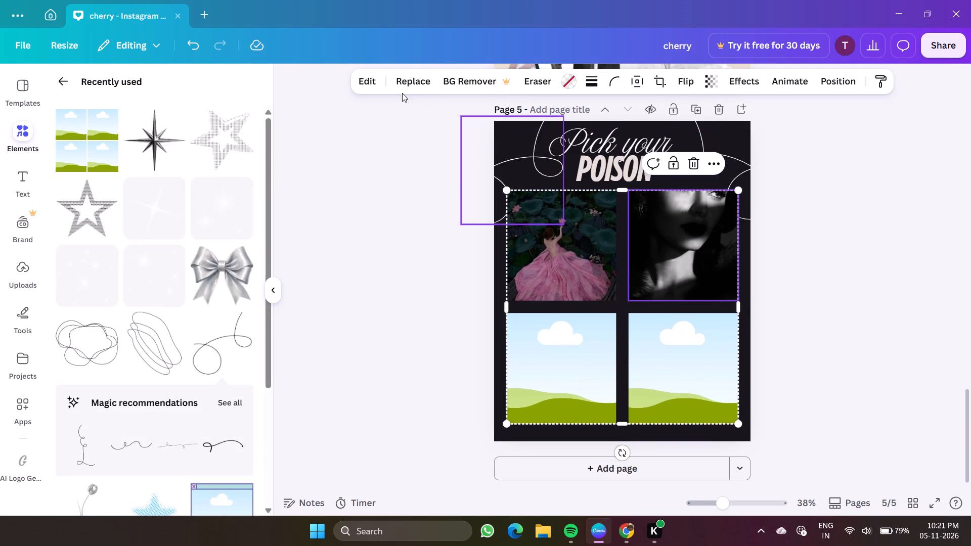
pyautogui.click(366, 85)
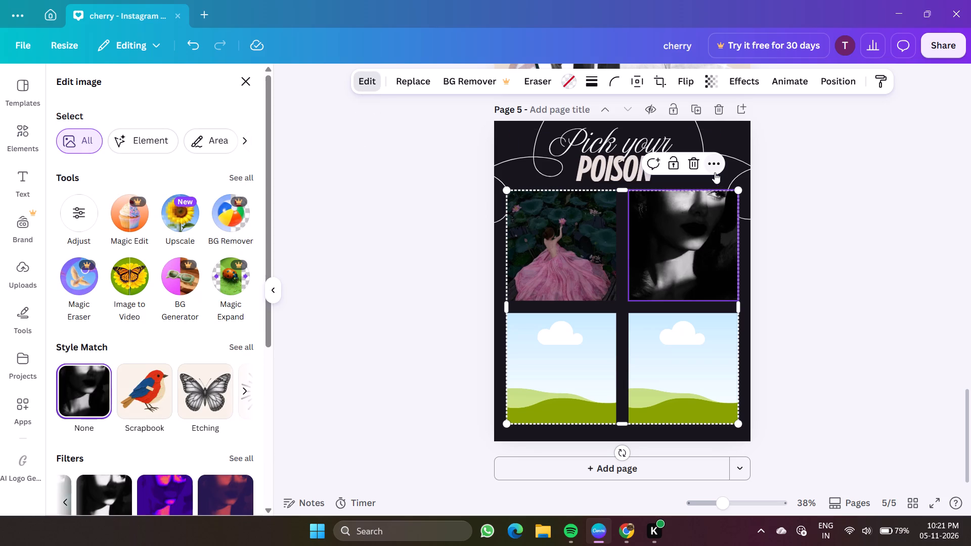
pyautogui.click(659, 81)
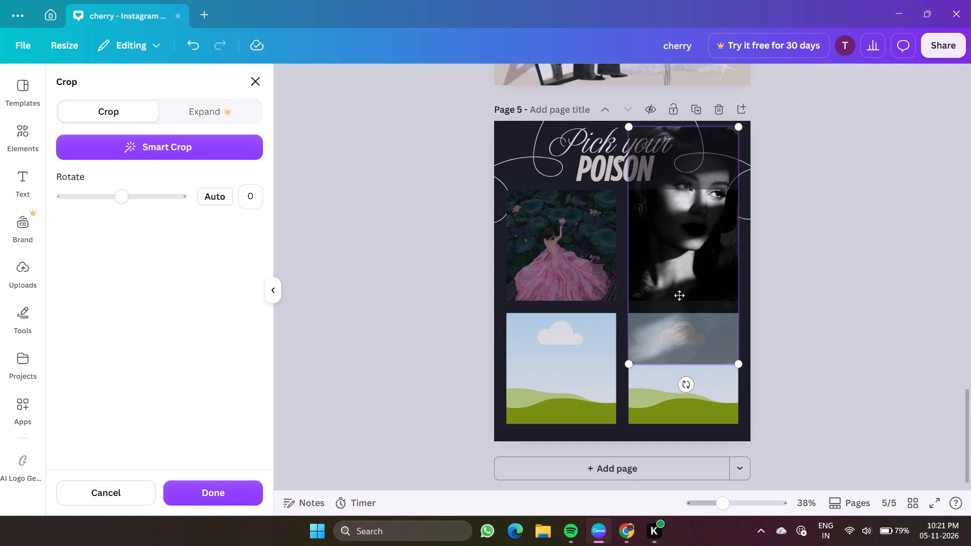
pyautogui.moveTo(688, 241); pyautogui.dragTo(688, 288)
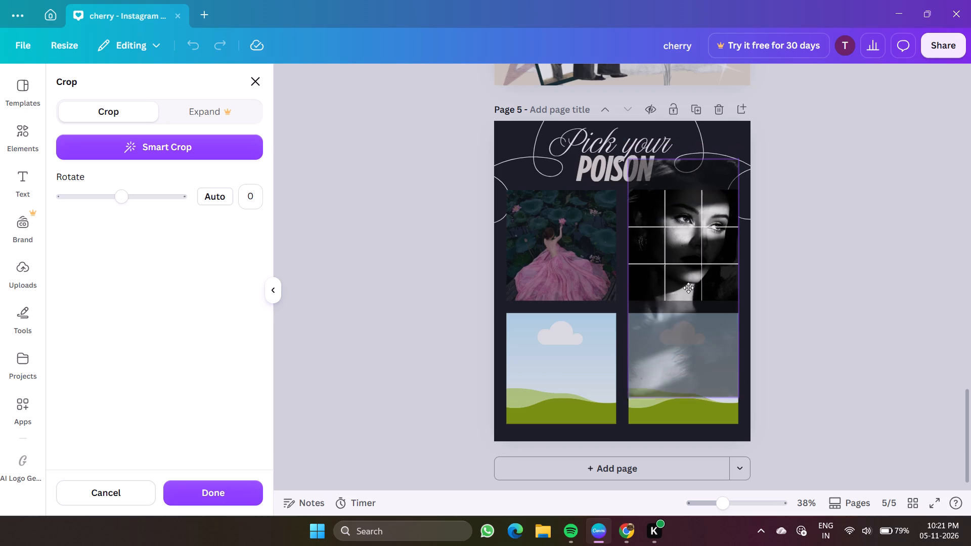
pyautogui.moveTo(688, 288); pyautogui.dragTo(691, 246)
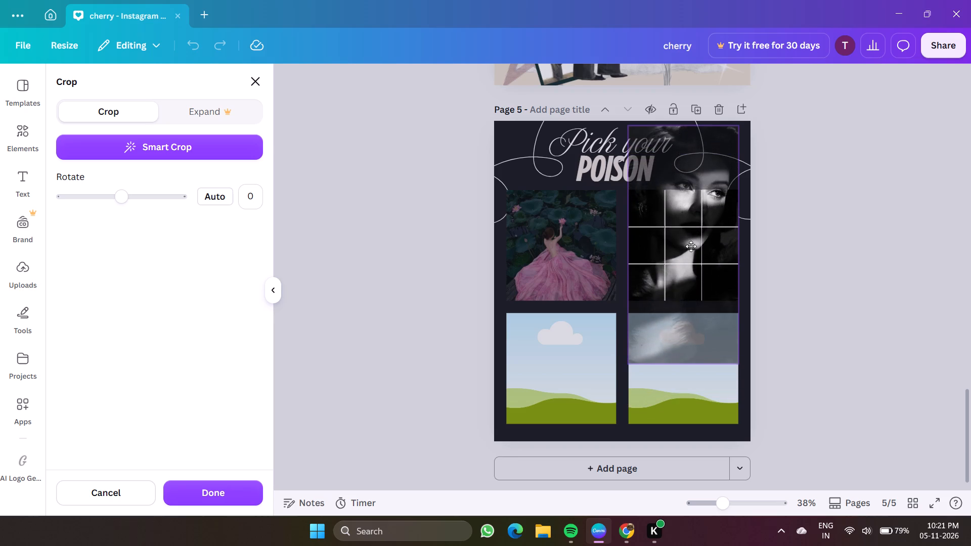
pyautogui.moveTo(691, 246); pyautogui.dragTo(697, 288)
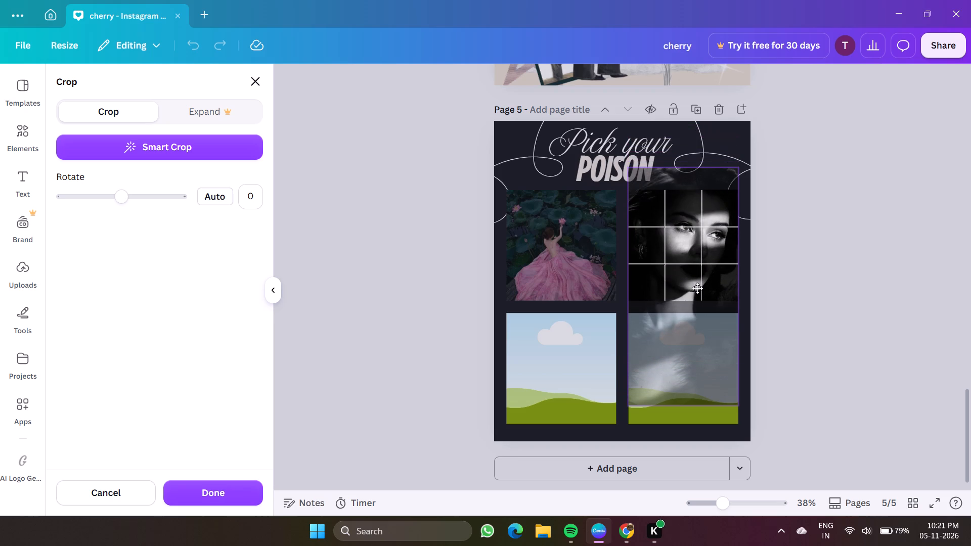
pyautogui.moveTo(697, 288); pyautogui.dragTo(700, 284)
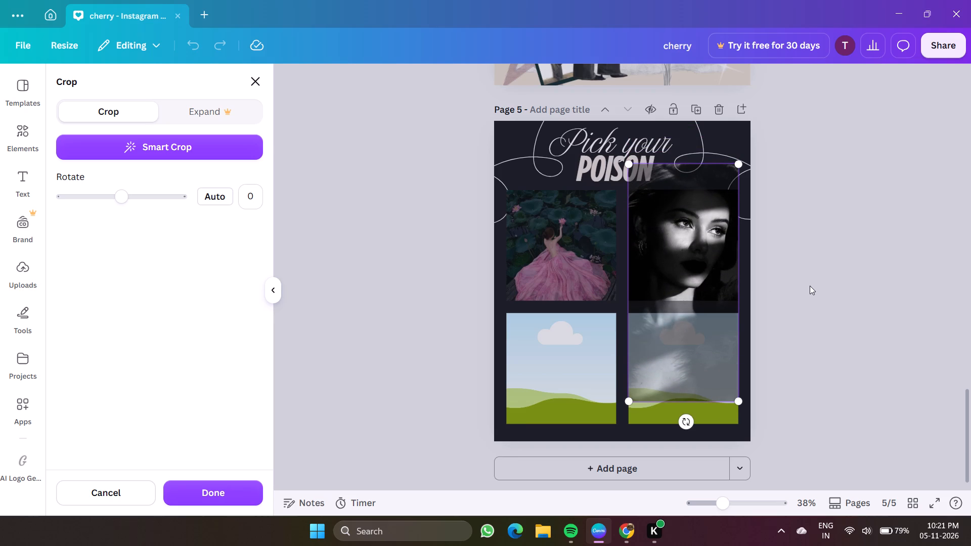
pyautogui.click(810, 286)
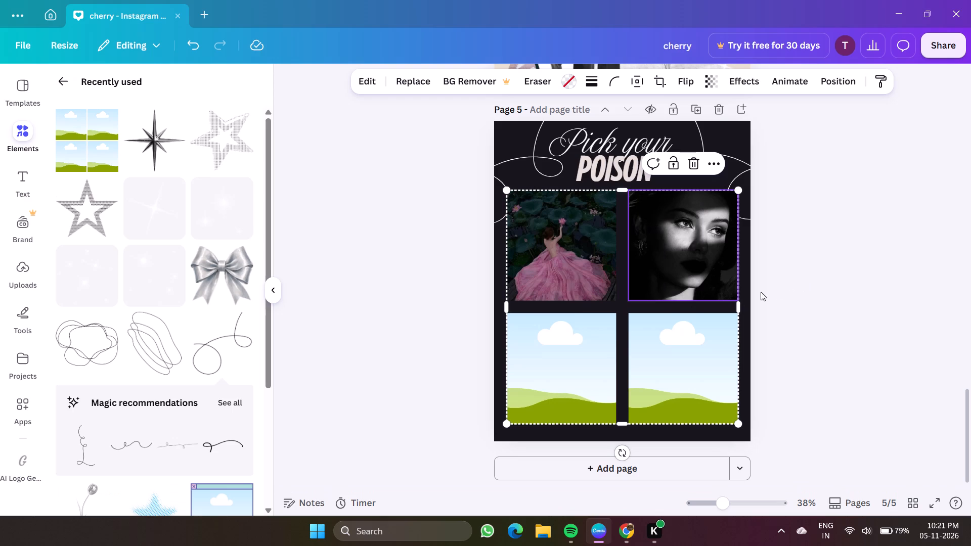
# Replace the grid's bottom-left placeholder with the uploaded photo of the woman wrapped in a red veil.
pyautogui.click(573, 334)
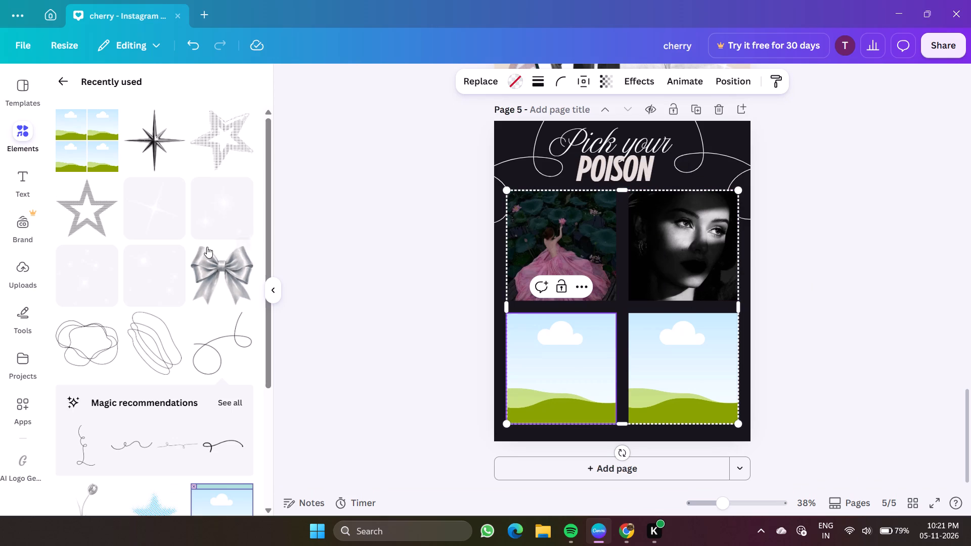
pyautogui.click(66, 83)
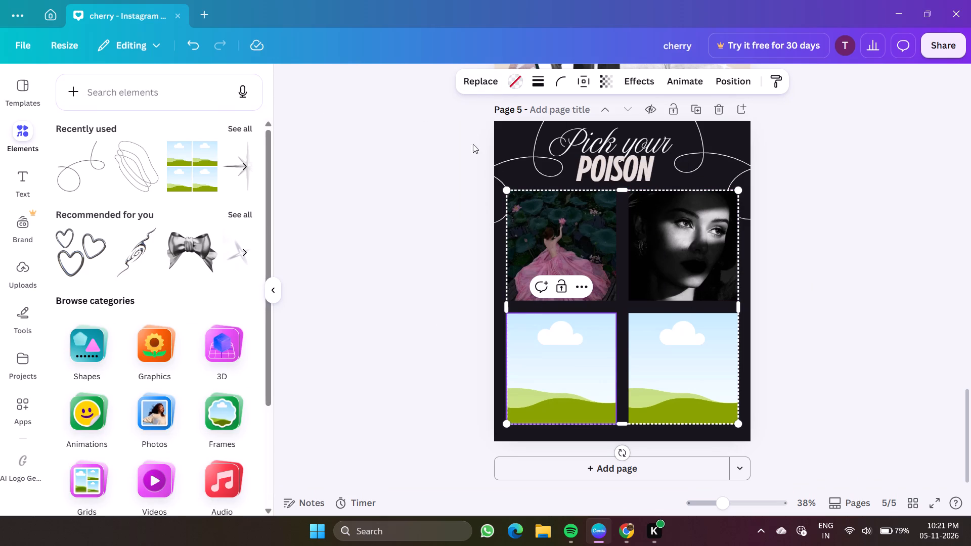
pyautogui.click(479, 86)
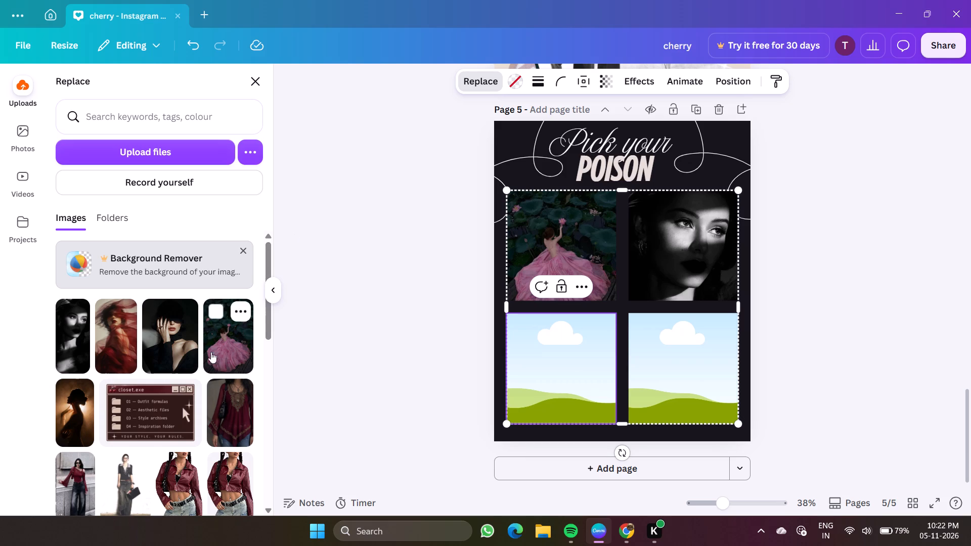
pyautogui.click(122, 354)
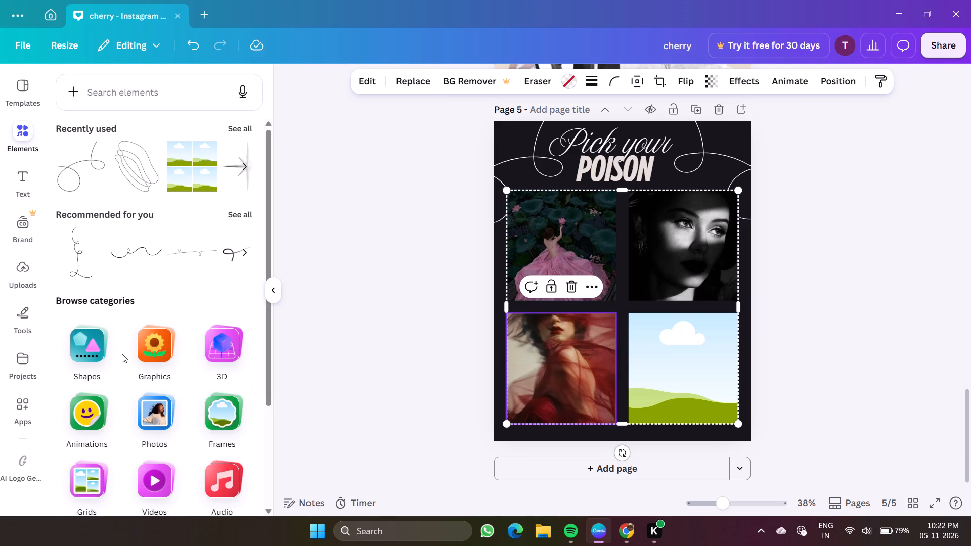
pyautogui.click(603, 368)
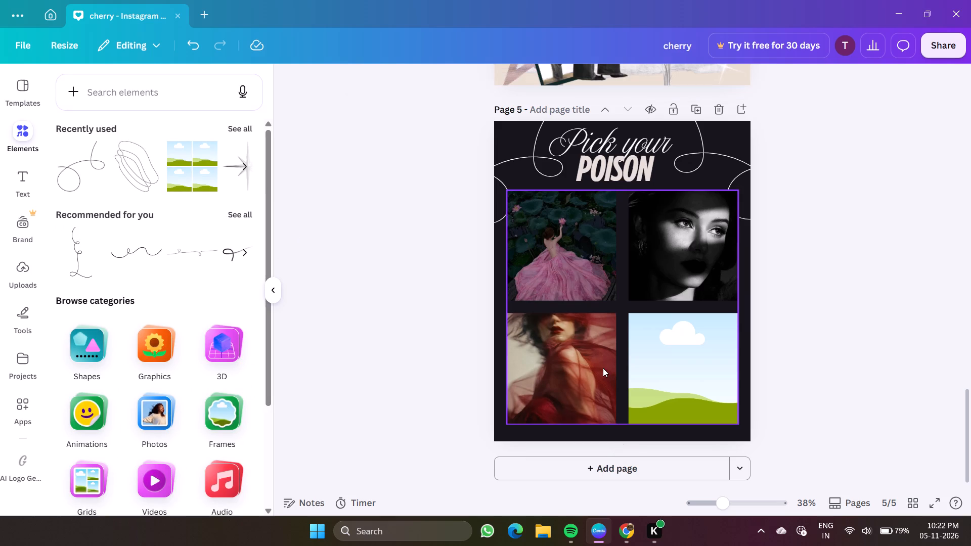
# Replace the grid's bottom-right placeholder with the uploaded photo of the backlit golden female silhouette.
pyautogui.click(698, 369)
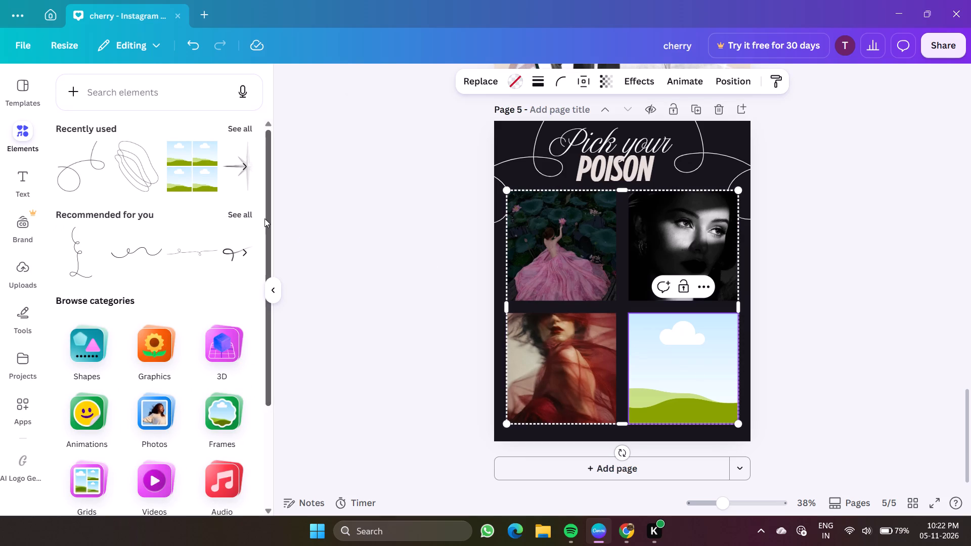
pyautogui.click(469, 83)
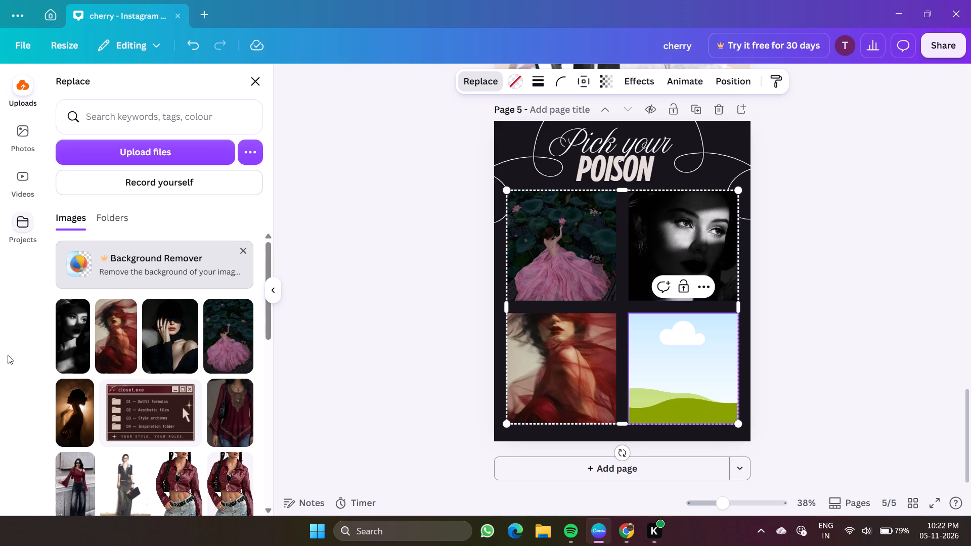
pyautogui.click(74, 435)
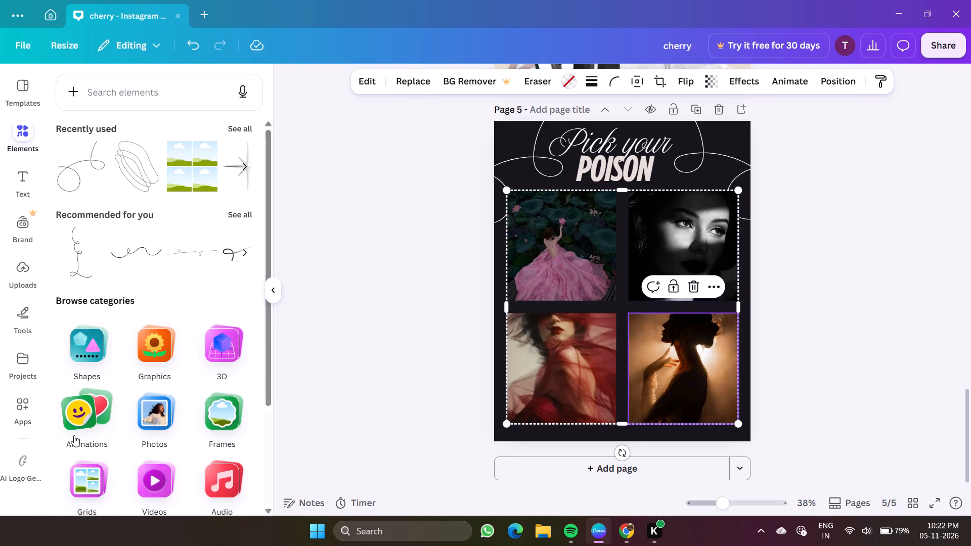
# Open the silhouette photo in the grid's bottom-right cell for cropping.
pyautogui.click(667, 83)
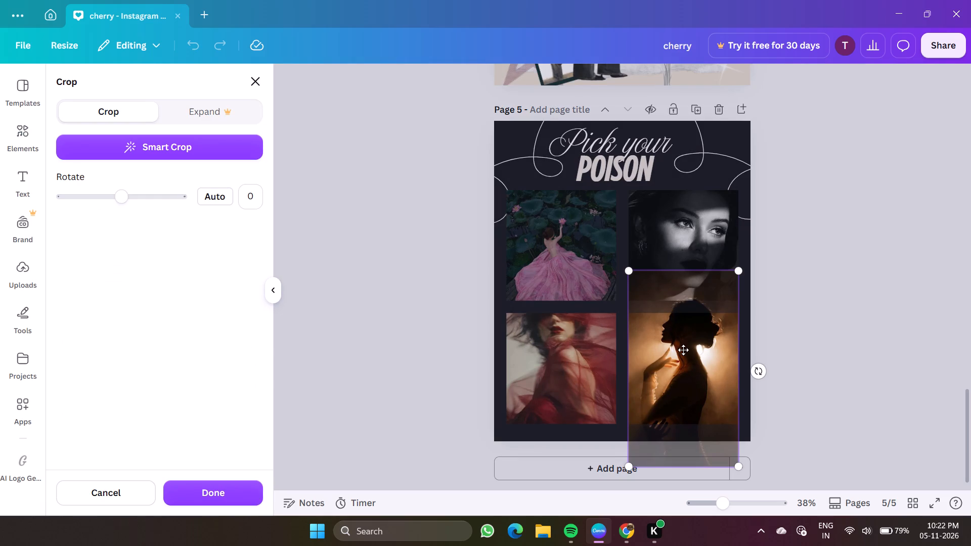
# Crop the golden silhouette photo by shifting it down within its cell so the head and raised hand are framed.
pyautogui.moveTo(683, 350); pyautogui.dragTo(698, 383)
pyautogui.click(815, 309)
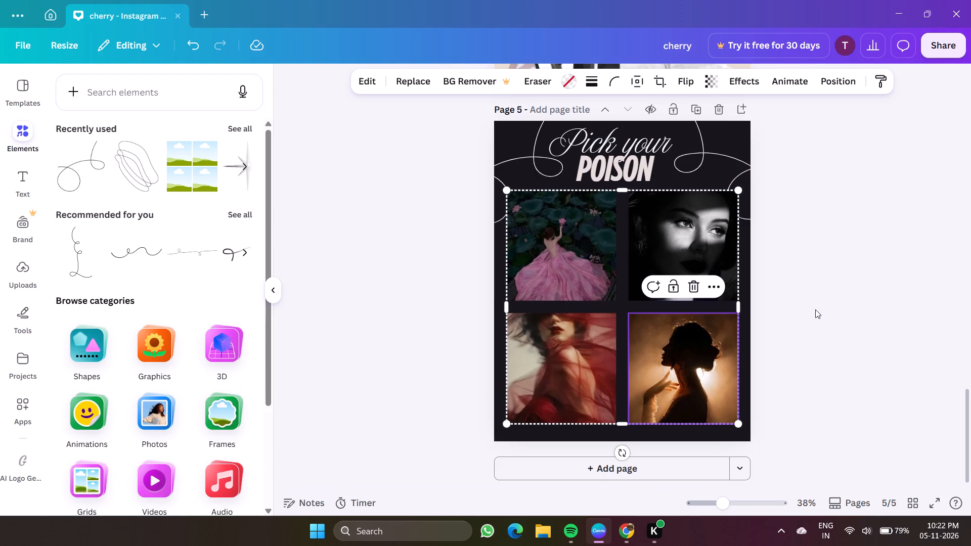
# Crop the red-veil photo in the grid's bottom-left cell by shifting it down so the woman's whole head and shoulders are framed.
pyautogui.click(540, 341)
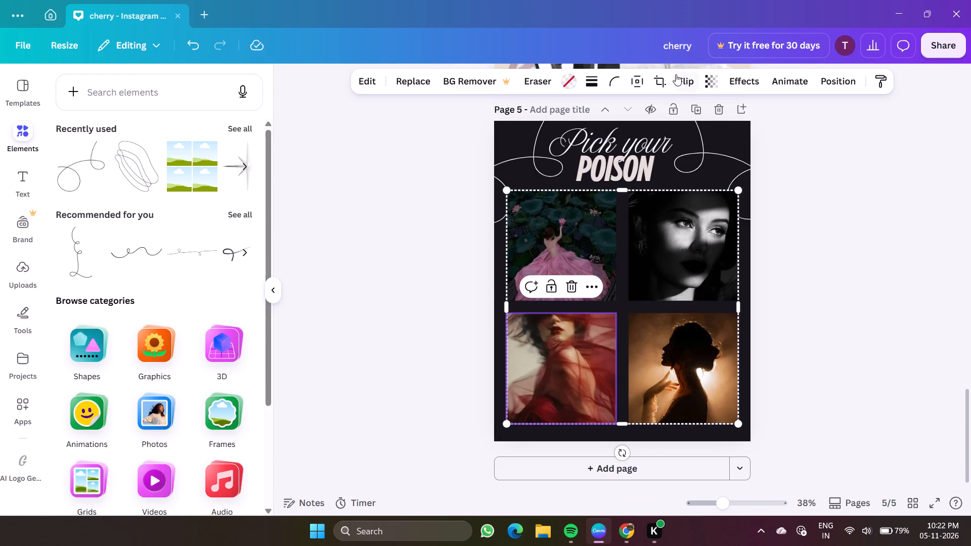
pyautogui.click(661, 85)
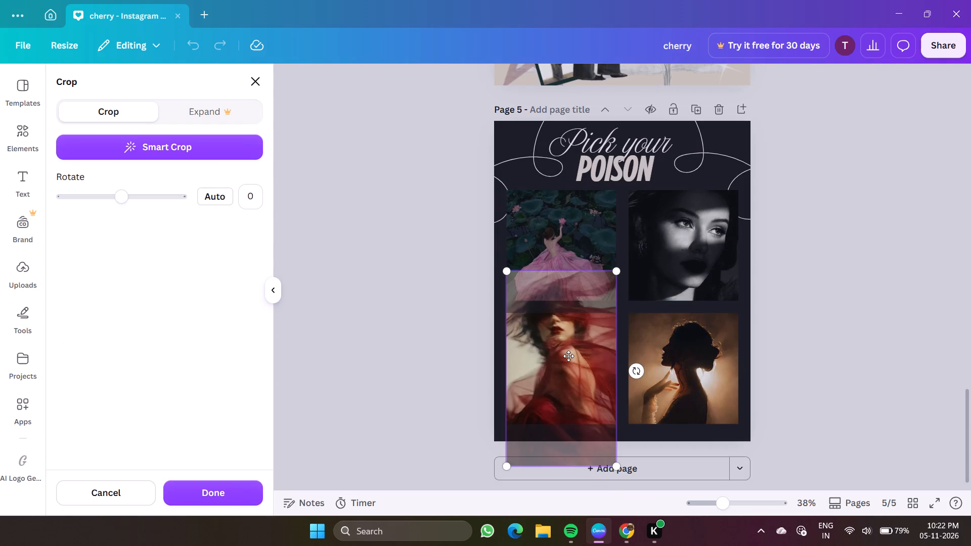
pyautogui.moveTo(568, 356); pyautogui.dragTo(570, 398)
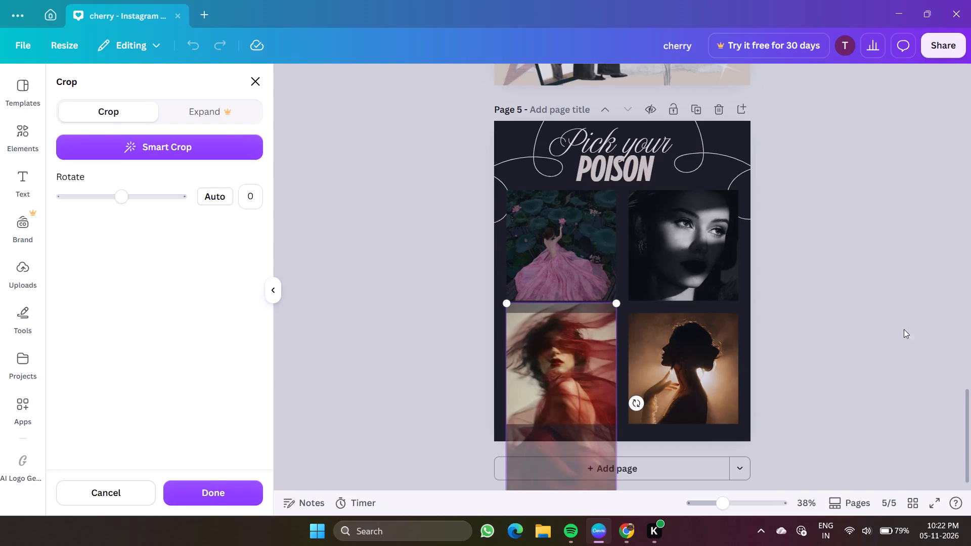
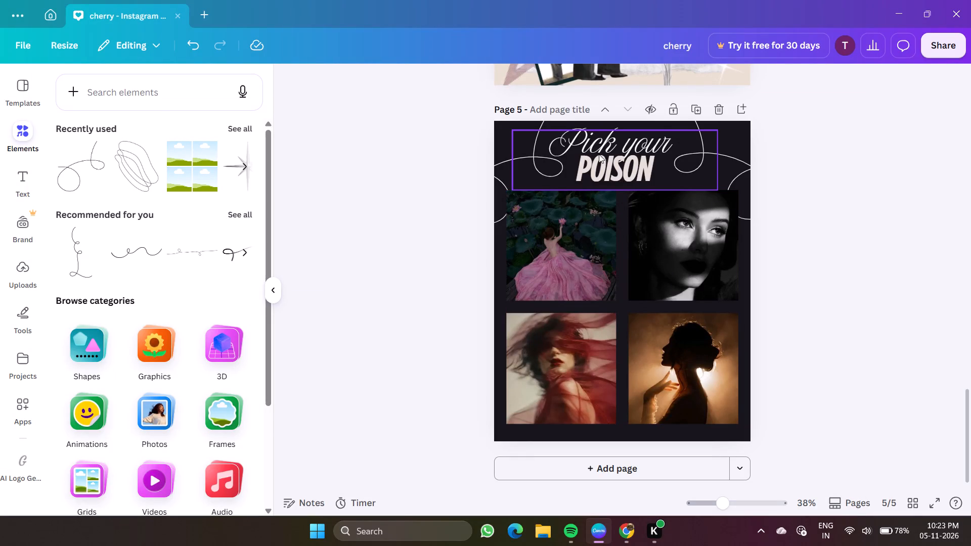
# Delete the white curly line decoration to the right of the "Pick your POISON" heading on page 5.
pyautogui.click(516, 149)
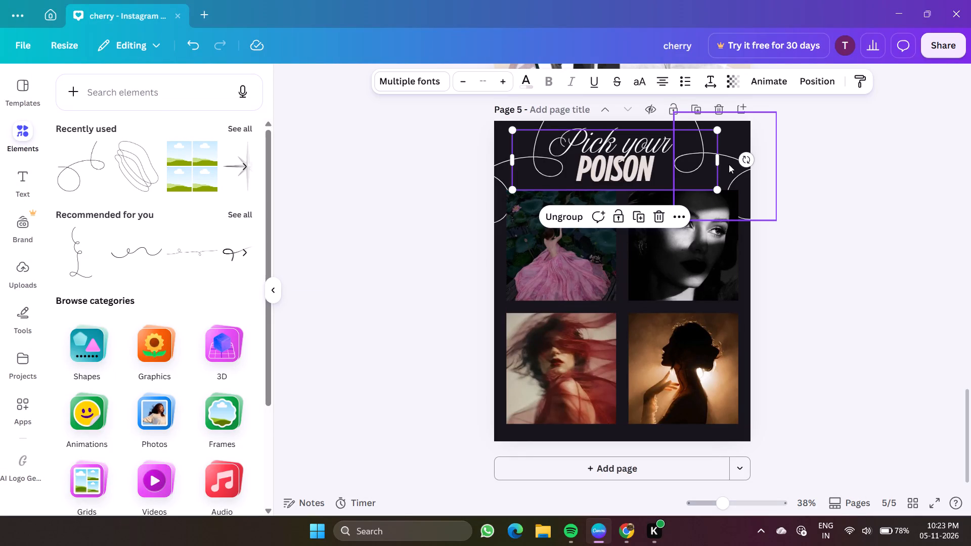
pyautogui.click(728, 164)
pyautogui.press('Delete')
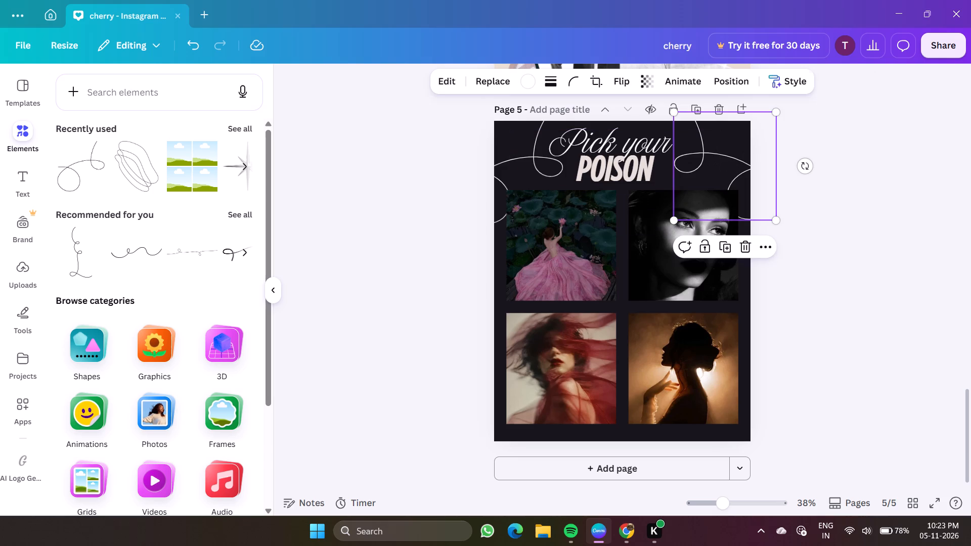
# Select the remaining white curly line decoration to the left of the "Pick your POISON" heading.
pyautogui.click(498, 178)
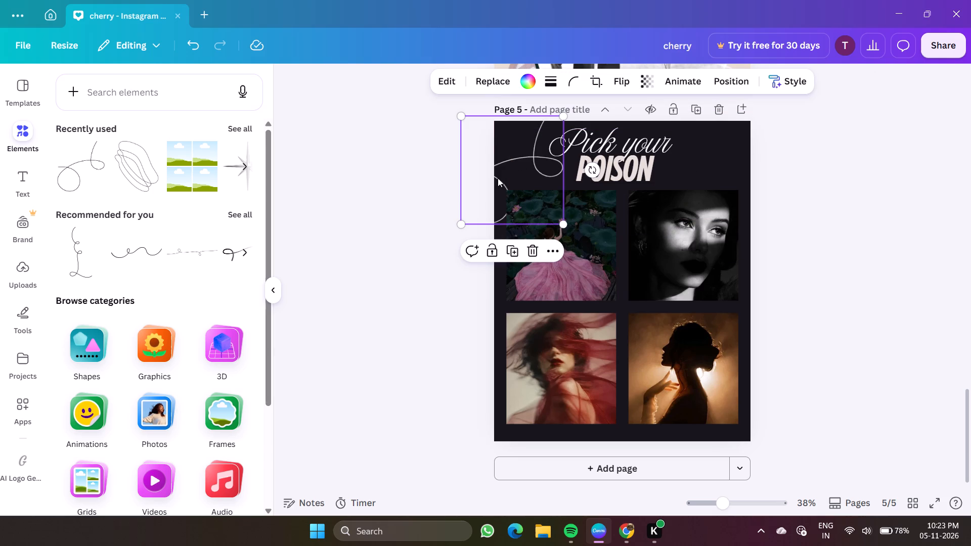
# Delete the curly line graphic overlapping the upper-left corner of page 5.
pyautogui.press('Delete')
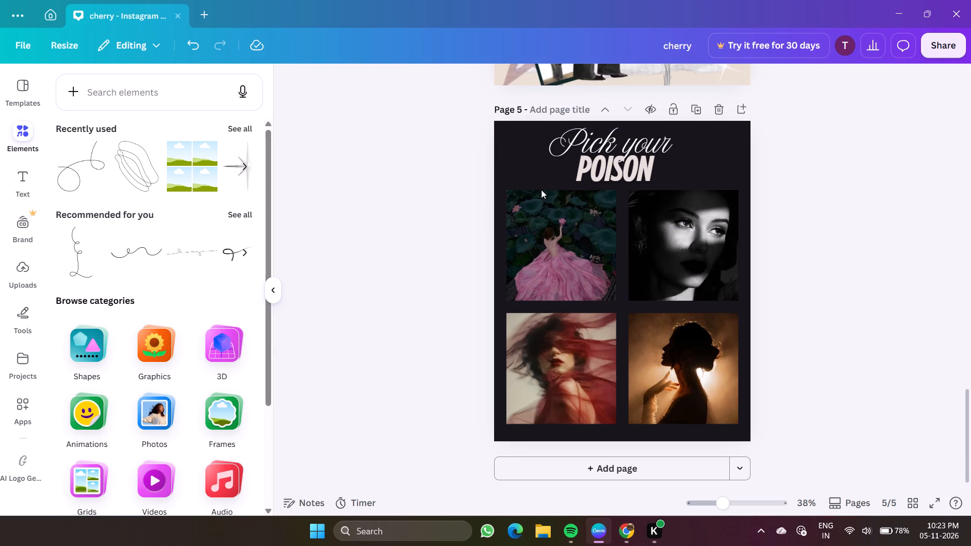
# Duplicate the "CHERRY® · THE ARCHIVE" text from page 4 and place the copy in page 5's top-left corner.
pyautogui.scroll(4, 625, 212)
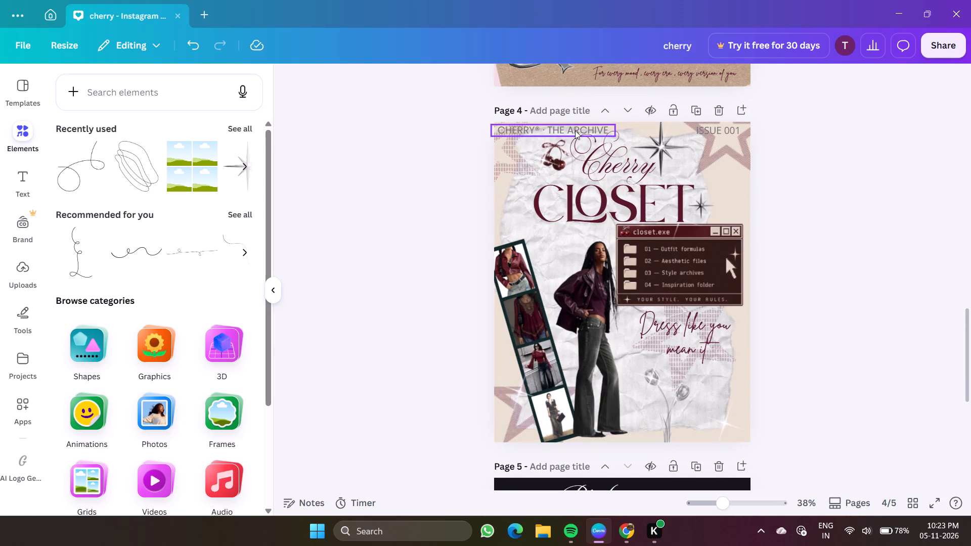
pyautogui.click(575, 130)
pyautogui.click(550, 162)
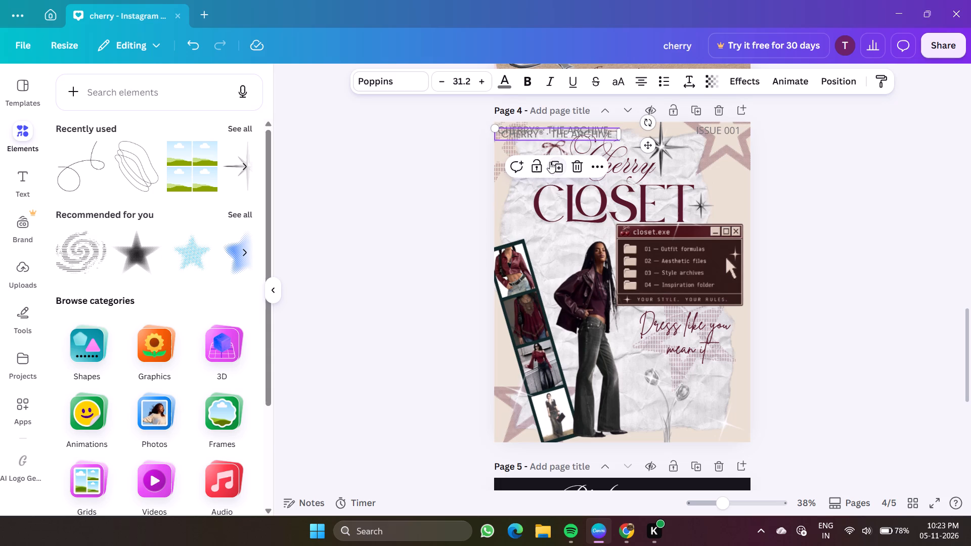
pyautogui.moveTo(557, 131); pyautogui.dragTo(579, 380)
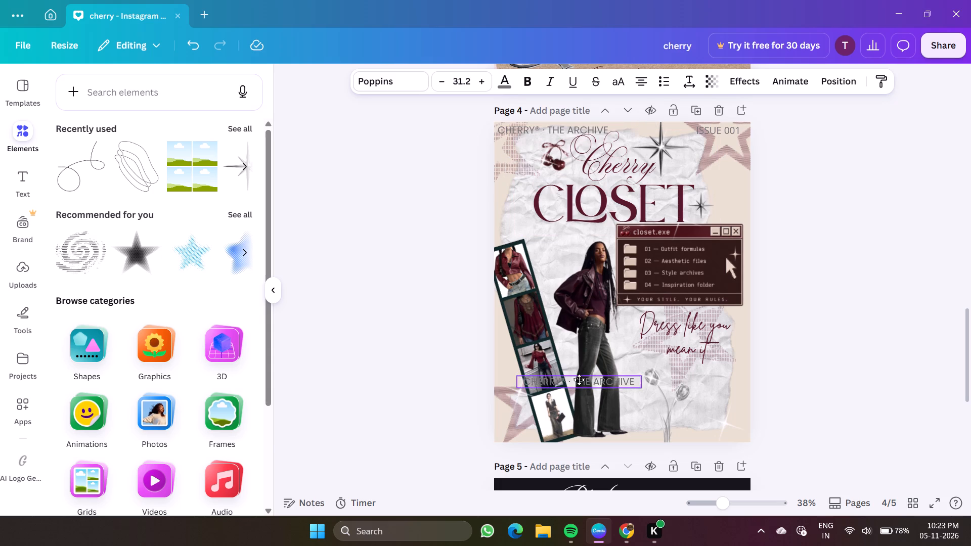
pyautogui.moveTo(579, 380); pyautogui.dragTo(563, 476)
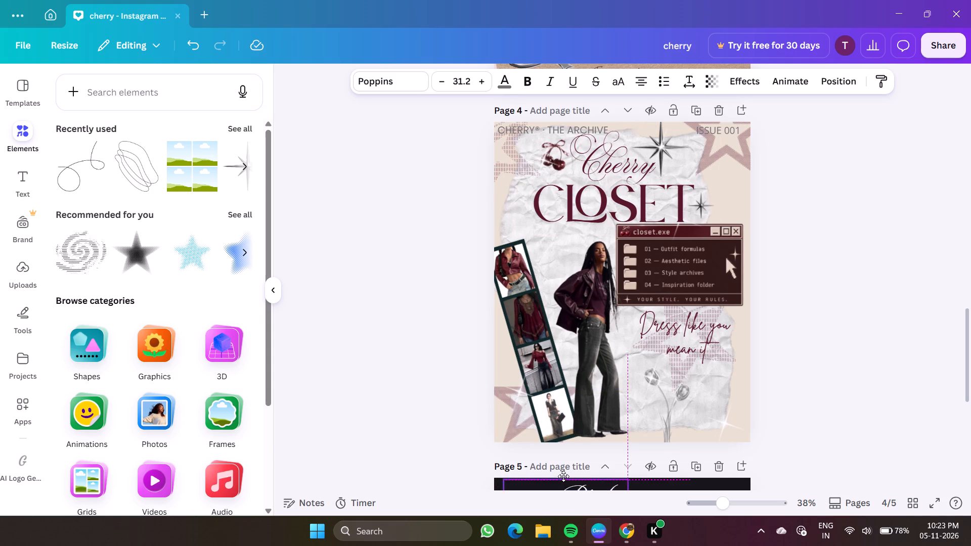
pyautogui.moveTo(563, 476); pyautogui.dragTo(559, 484)
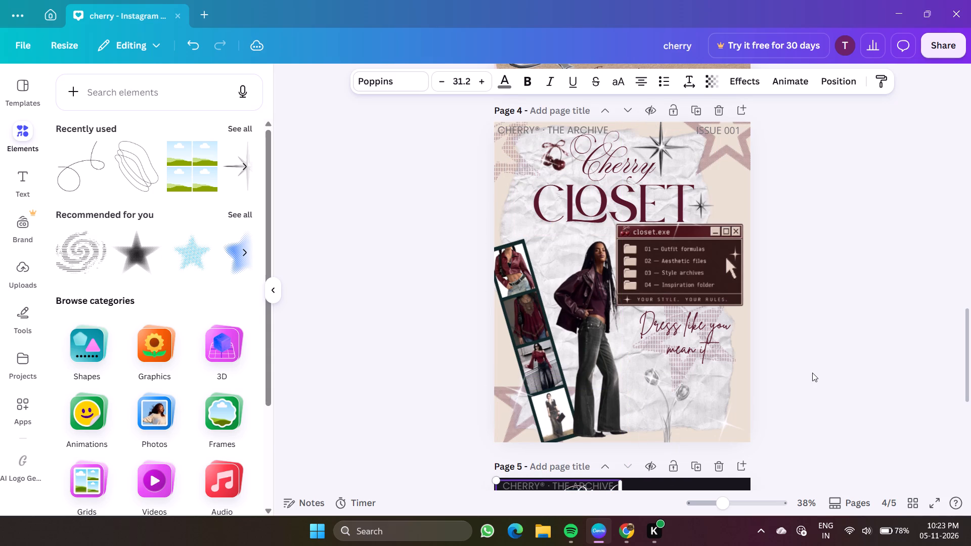
pyautogui.scroll(-4, 812, 373)
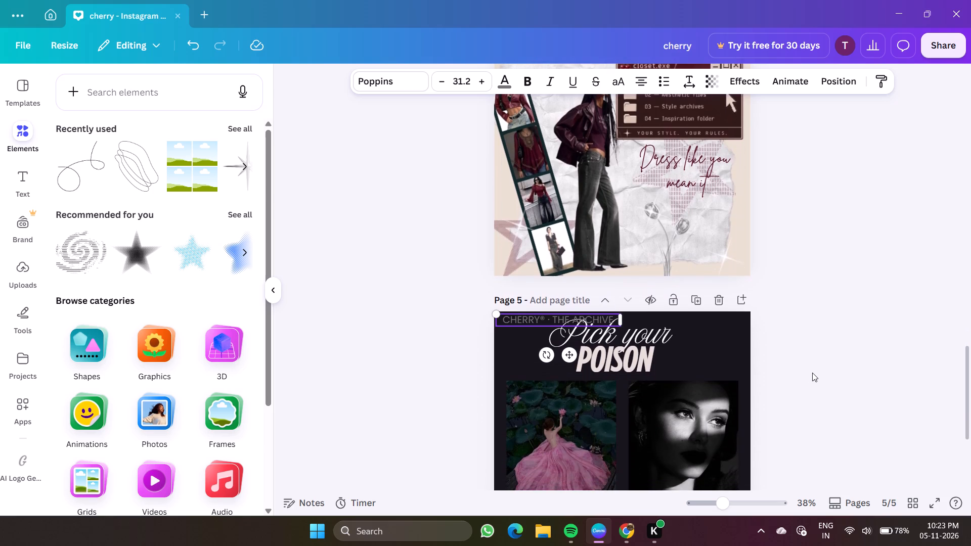
pyautogui.scroll(-1, 812, 373)
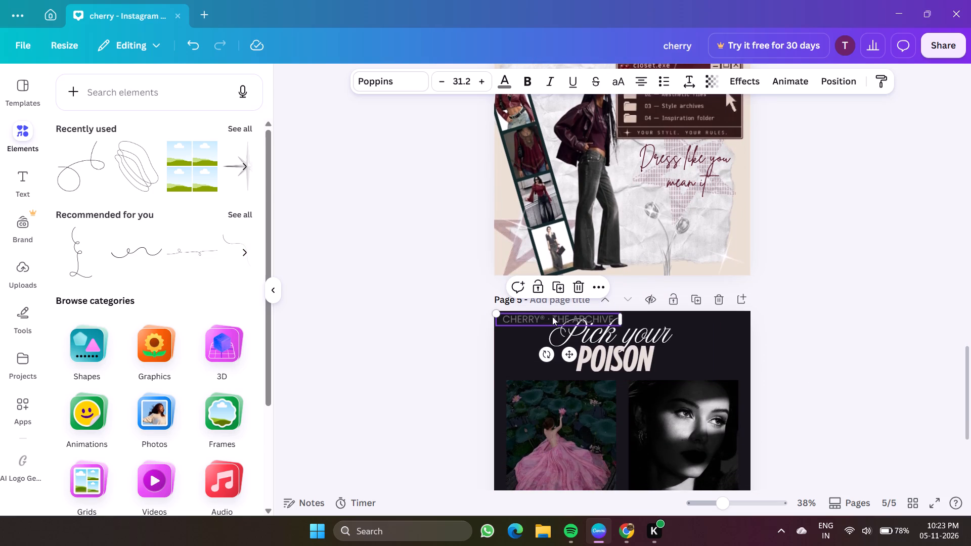
pyautogui.click(552, 316)
# Move the "Pick your POISON" heading slightly down so it clears the header text on page 5.
pyautogui.click(642, 348)
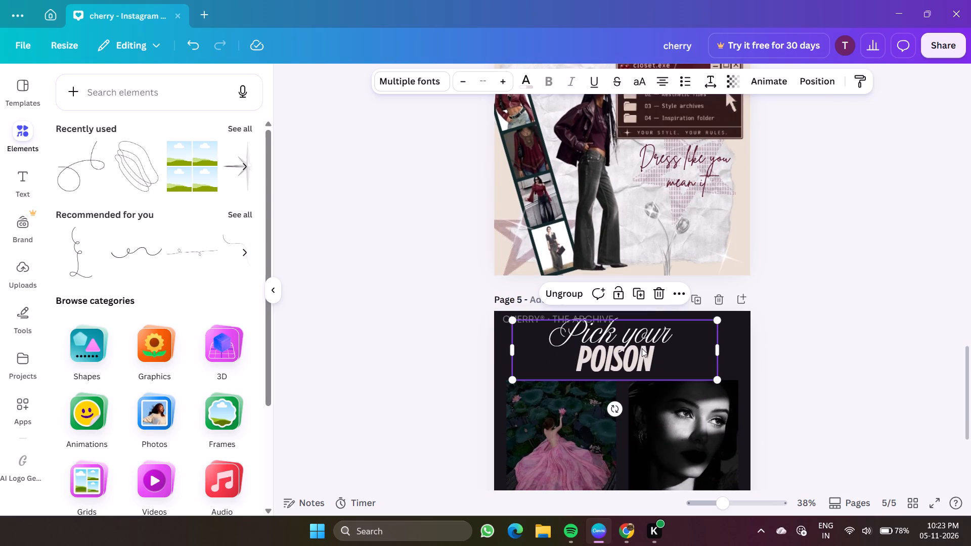
pyautogui.moveTo(642, 348); pyautogui.dragTo(646, 358)
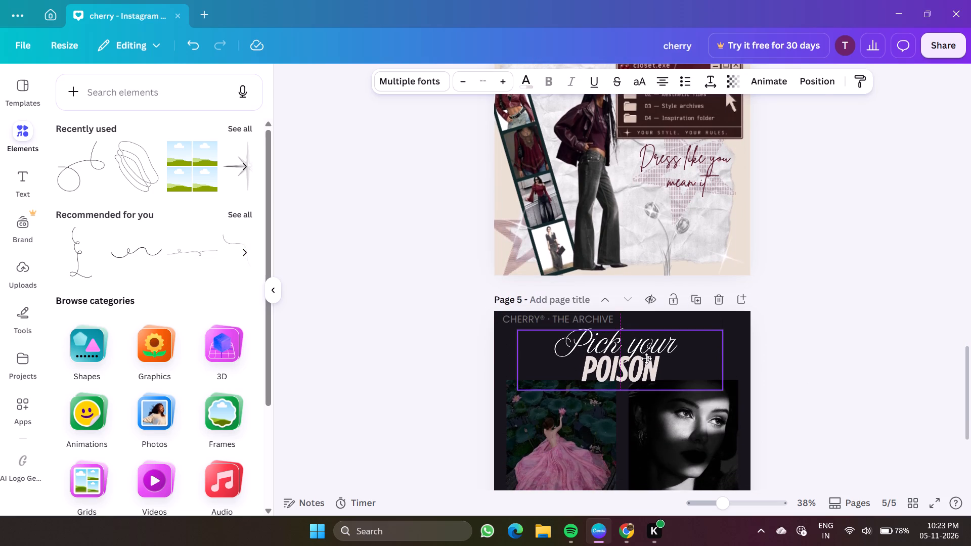
pyautogui.moveTo(646, 358); pyautogui.dragTo(645, 356)
# Shrink the two-by-two photo grid slightly and centre it horizontally beneath the heading on page 5.
pyautogui.scroll(-2, 800, 455)
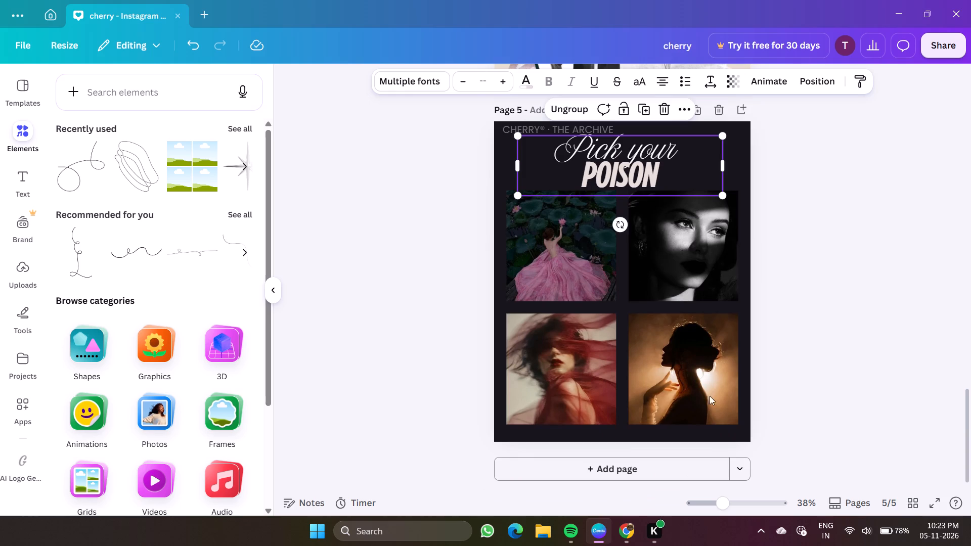
pyautogui.click(657, 343)
pyautogui.moveTo(739, 427); pyautogui.dragTo(731, 417)
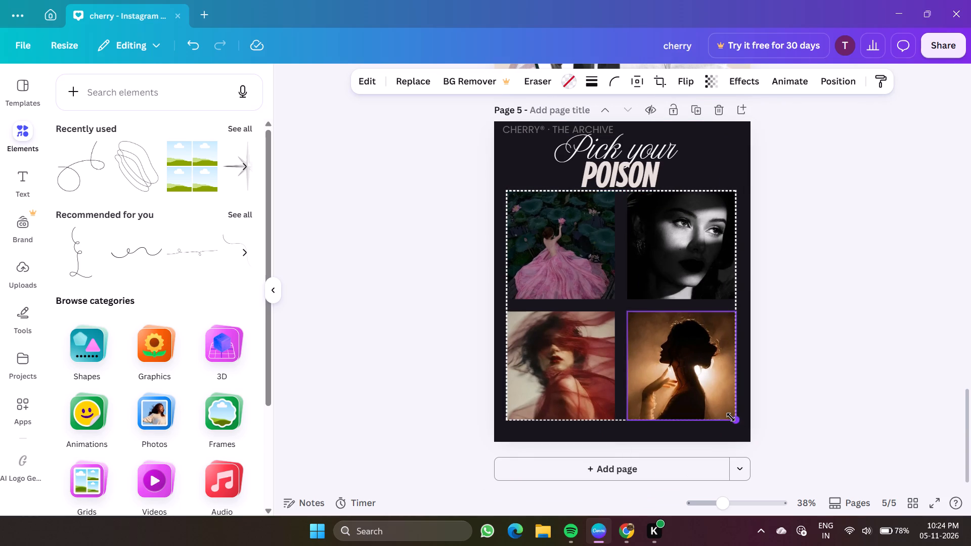
pyautogui.moveTo(731, 417); pyautogui.dragTo(726, 413)
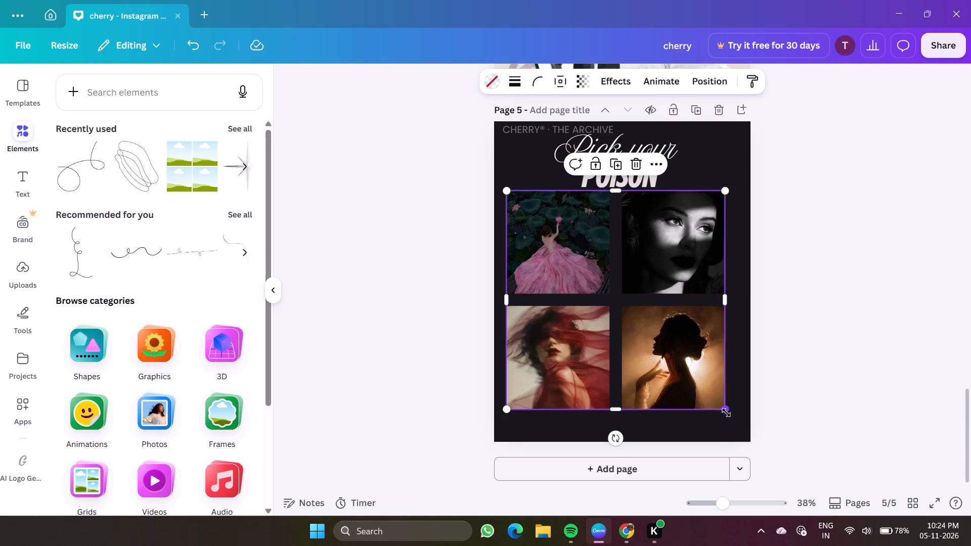
pyautogui.moveTo(636, 306); pyautogui.dragTo(643, 314)
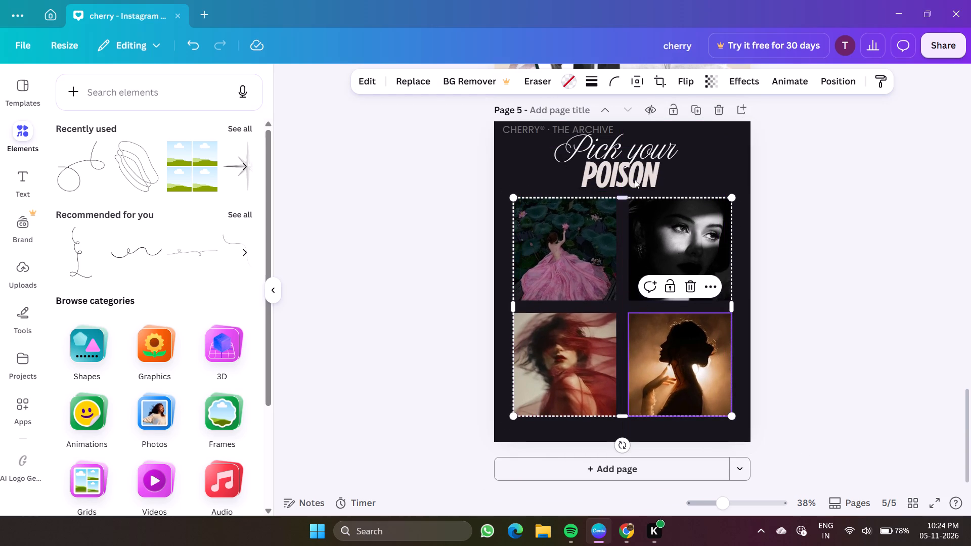
# Nudge the "Pick your POISON" heading down so it sits just above the resized photo grid.
pyautogui.moveTo(634, 171); pyautogui.dragTo(632, 178)
pyautogui.click(826, 134)
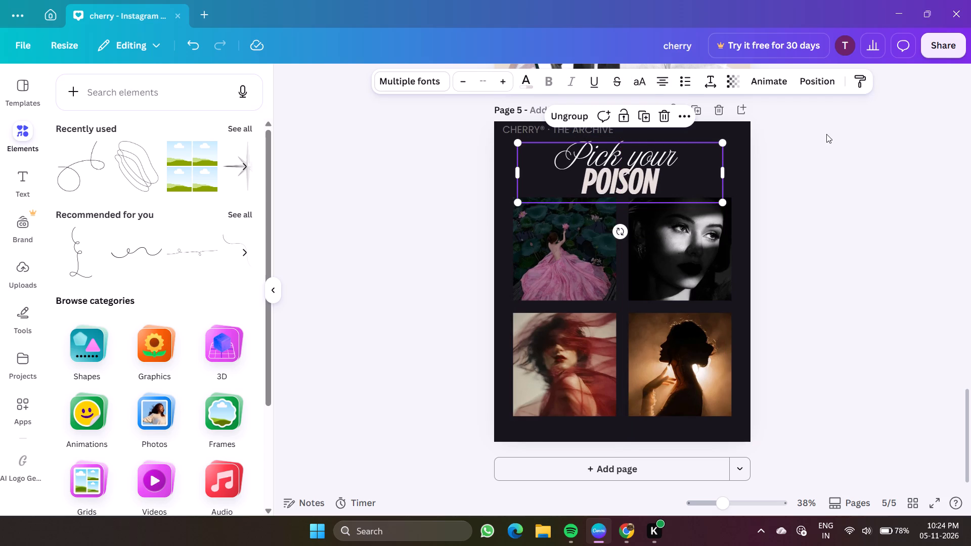
# Duplicate the "ISSUE 001" text at the top of page 3.
pyautogui.scroll(2, 826, 134)
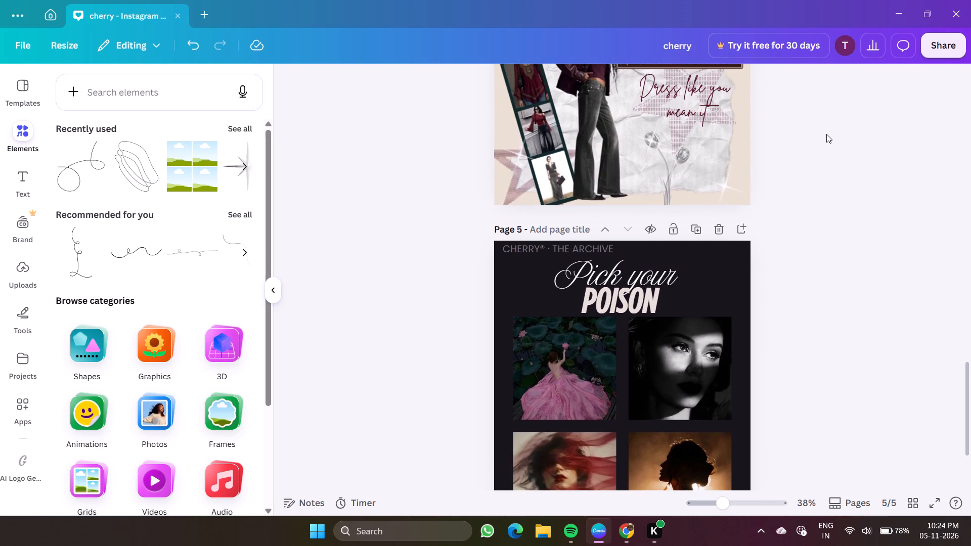
pyautogui.scroll(10, 826, 134)
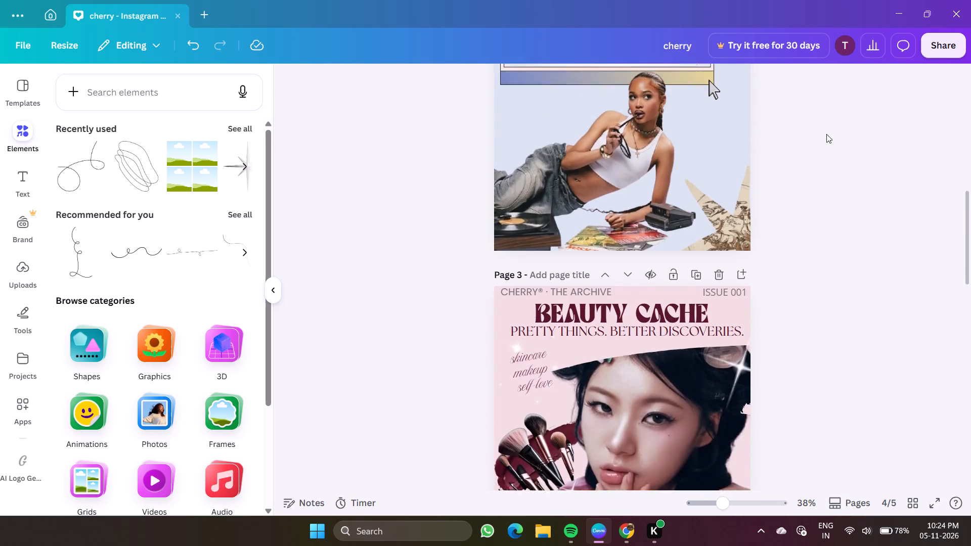
pyautogui.scroll(2, 826, 134)
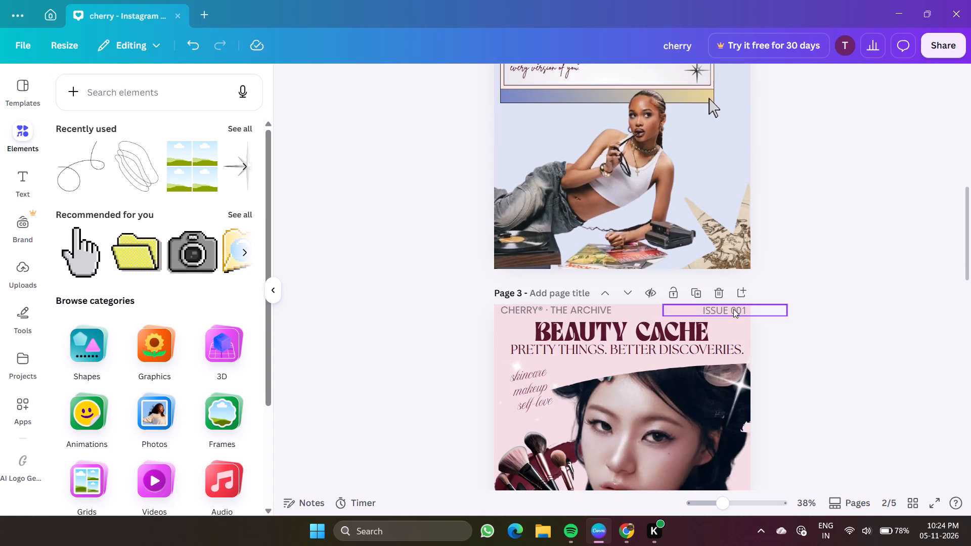
pyautogui.click(733, 309)
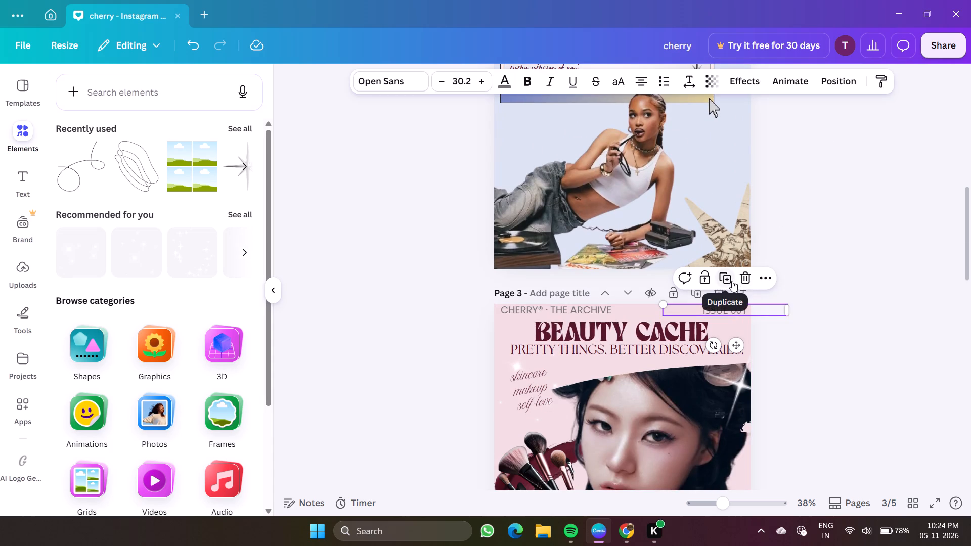
pyautogui.click(732, 281)
# Move the duplicated "ISSUE 001" text to page 5's top-right corner, level with "CHERRY® · THE ARCHIVE".
pyautogui.scroll(-6, 732, 281)
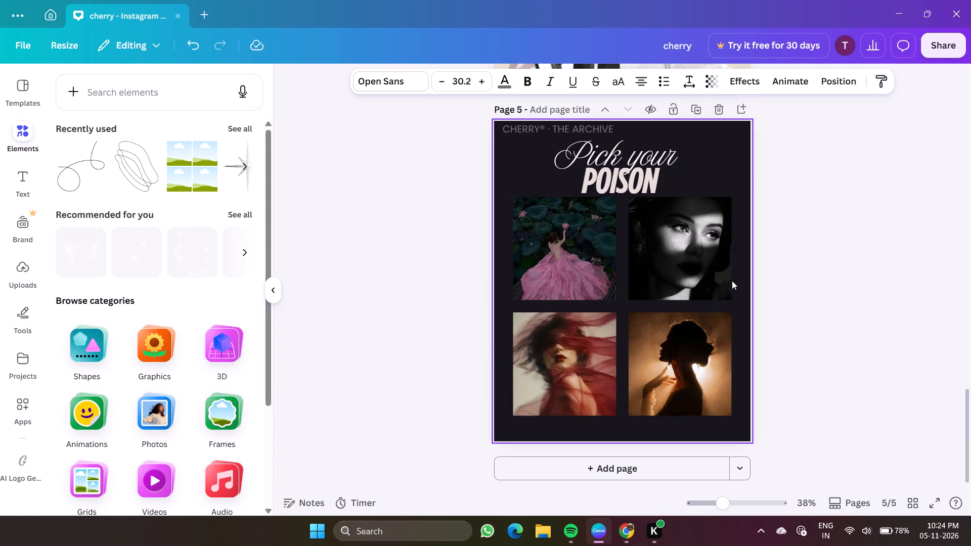
pyautogui.click(705, 134)
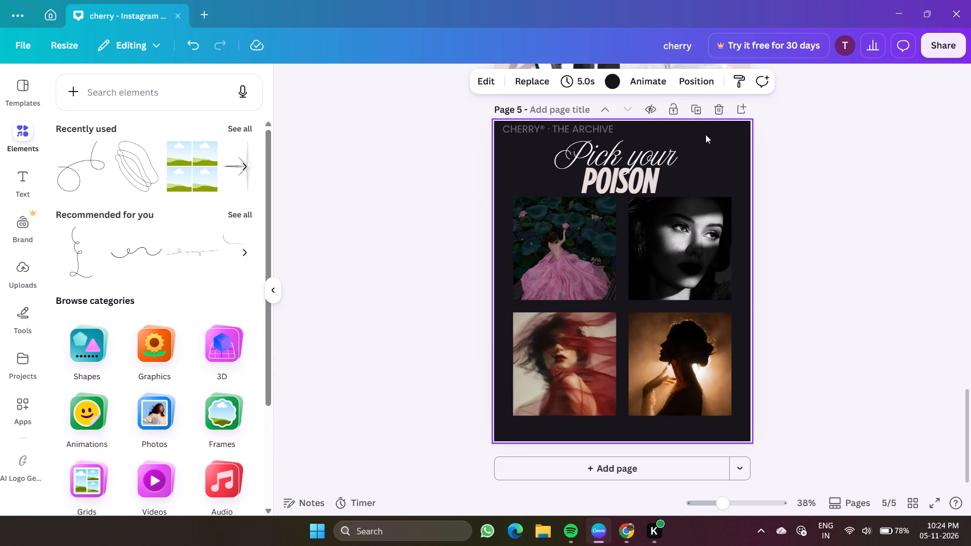
pyautogui.scroll(8, 705, 134)
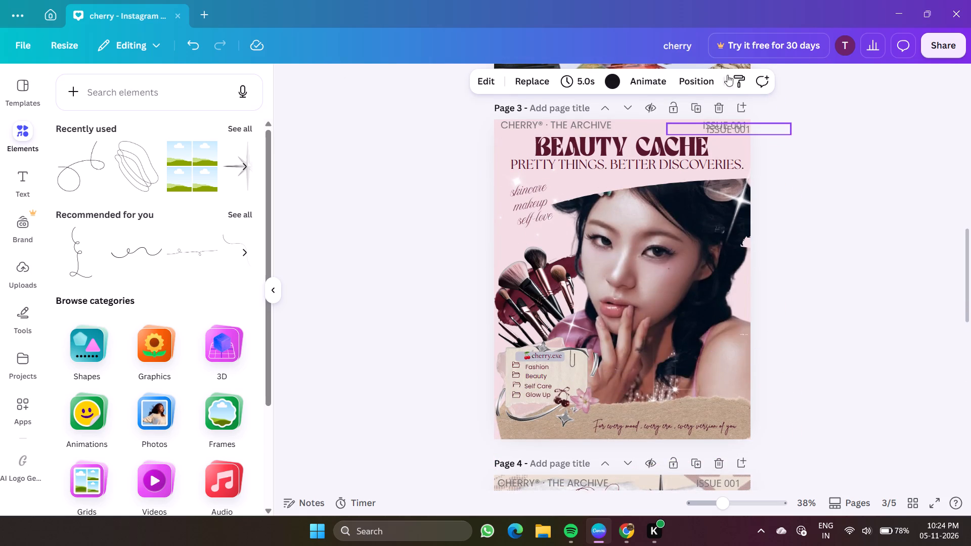
pyautogui.moveTo(744, 131); pyautogui.dragTo(752, 308)
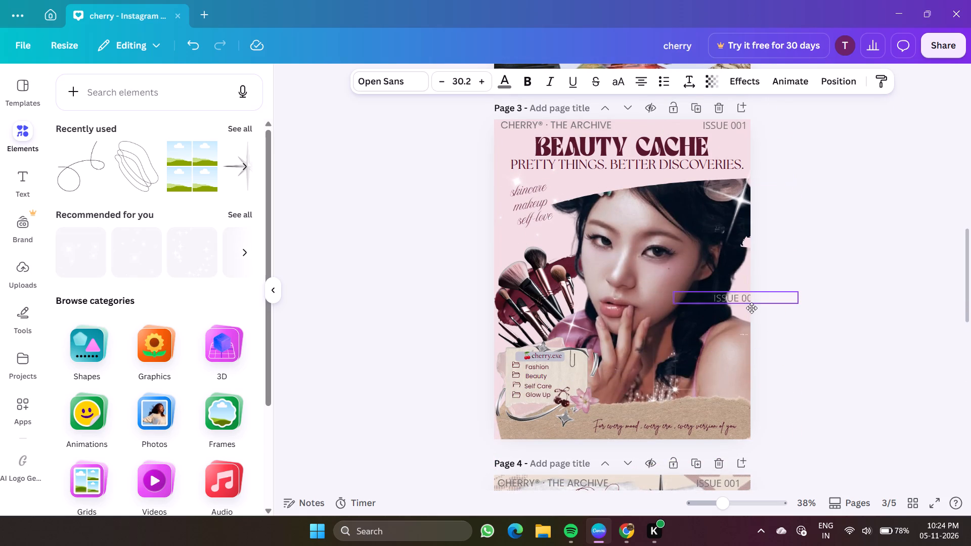
pyautogui.moveTo(752, 308); pyautogui.dragTo(723, 545)
pyautogui.scroll(-4, 806, 346)
pyautogui.moveTo(742, 298); pyautogui.dragTo(740, 316)
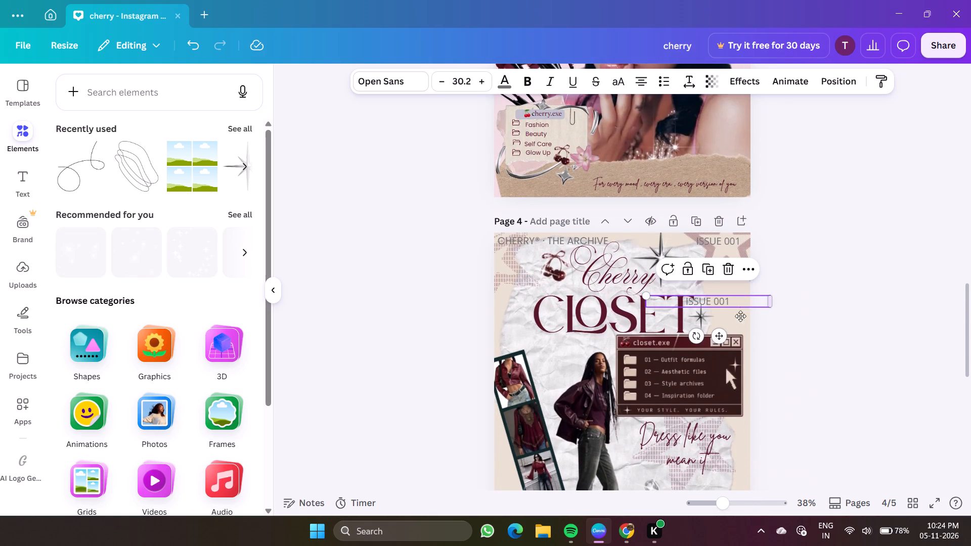
pyautogui.moveTo(740, 316); pyautogui.dragTo(754, 503)
pyautogui.scroll(-4, 812, 392)
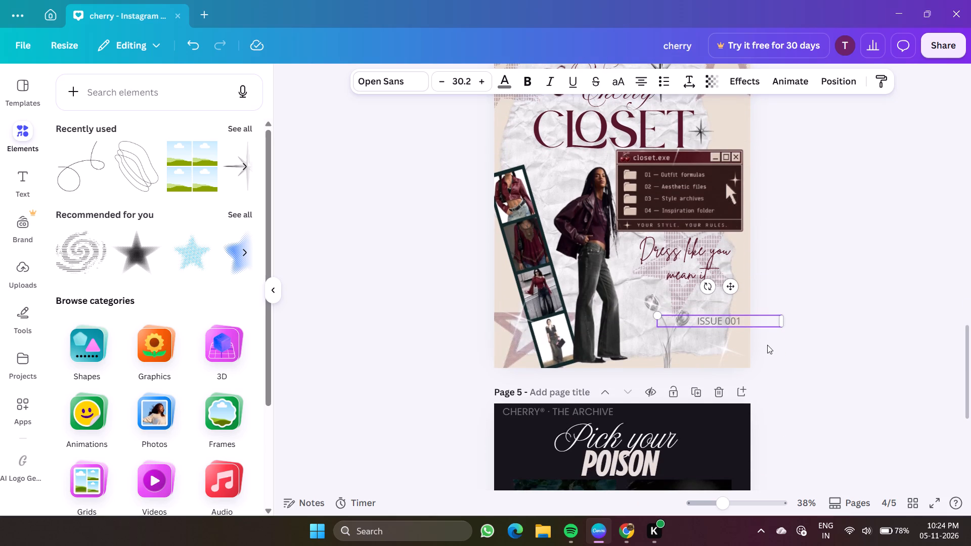
pyautogui.moveTo(734, 317); pyautogui.dragTo(731, 408)
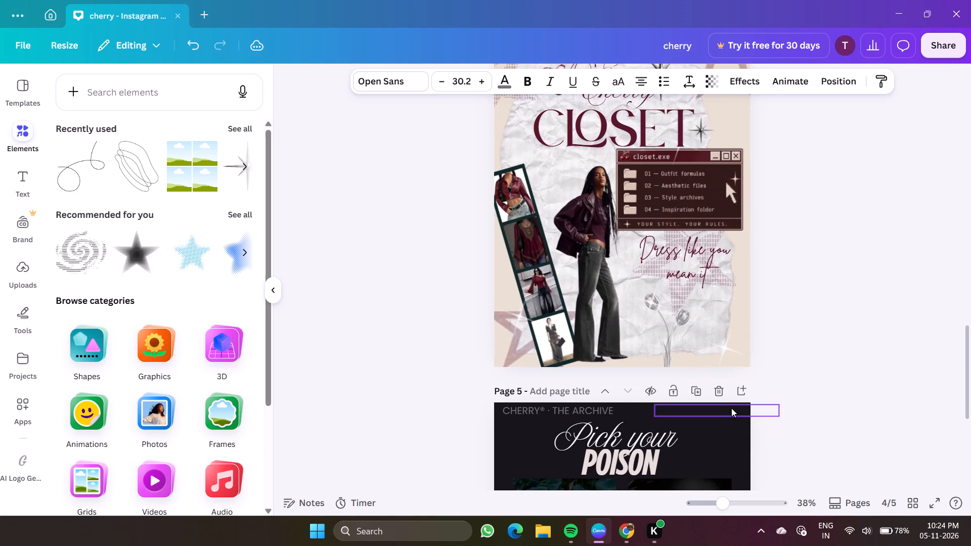
pyautogui.click(732, 409)
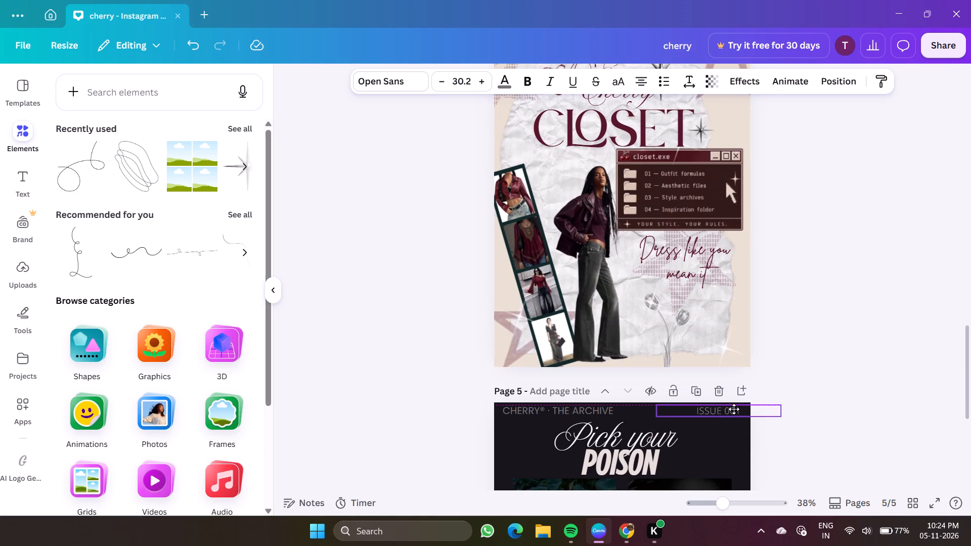
pyautogui.click(843, 333)
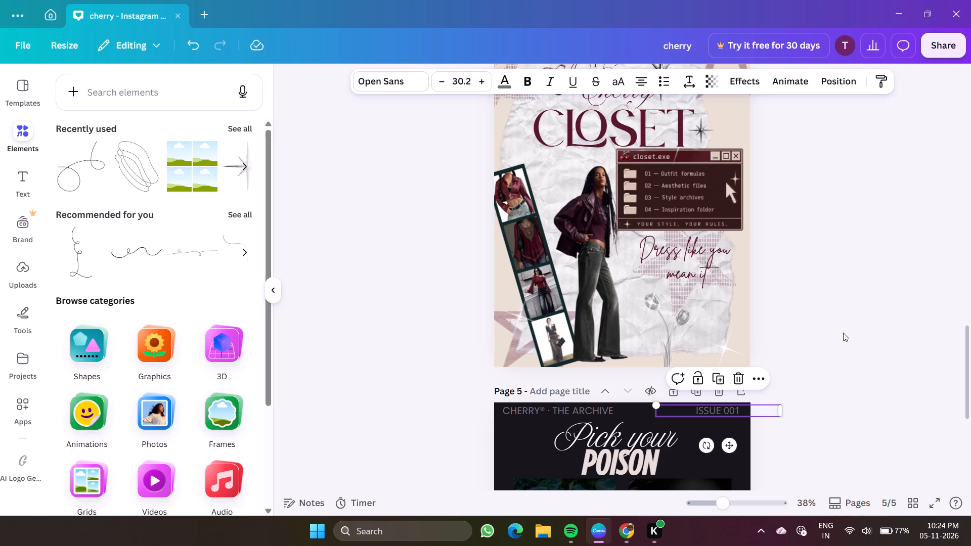
# Add the recently used chrome starburst to page 5, enlarge it slightly and place it beside the start of "Pick your".
pyautogui.scroll(-4, 843, 333)
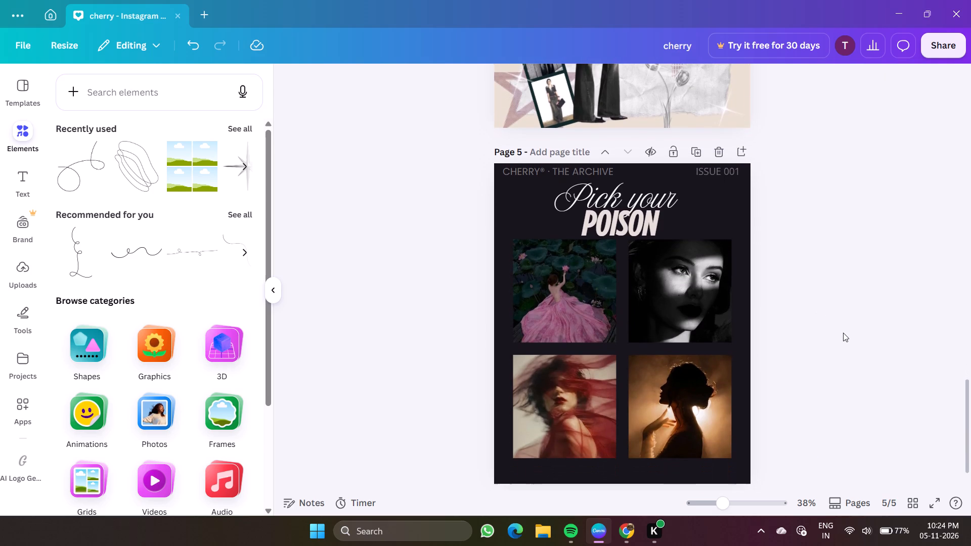
pyautogui.click(31, 140)
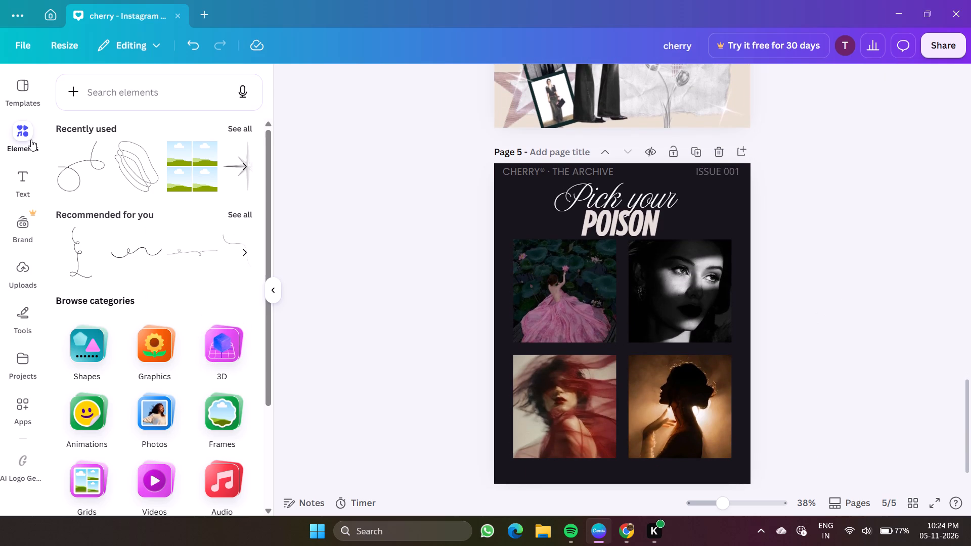
pyautogui.click(31, 140)
pyautogui.click(233, 168)
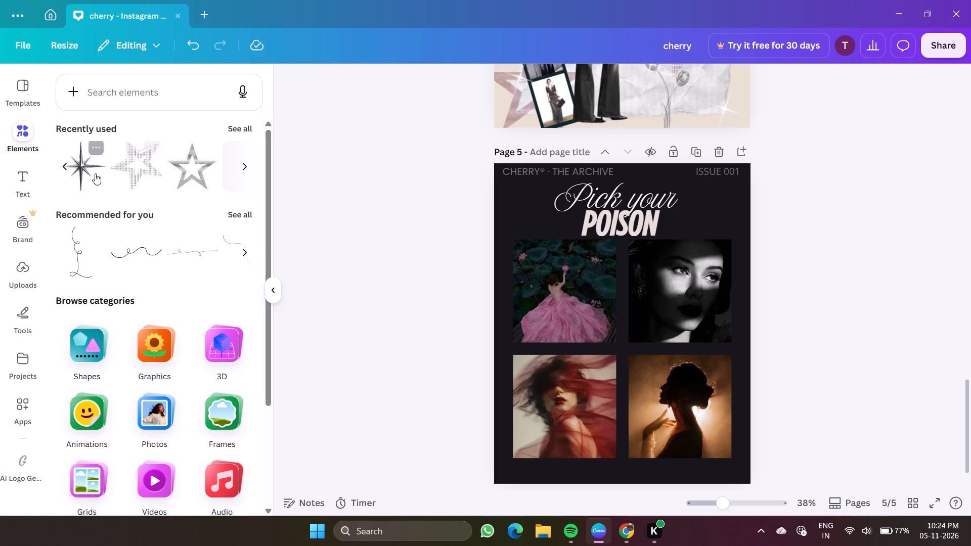
pyautogui.click(95, 173)
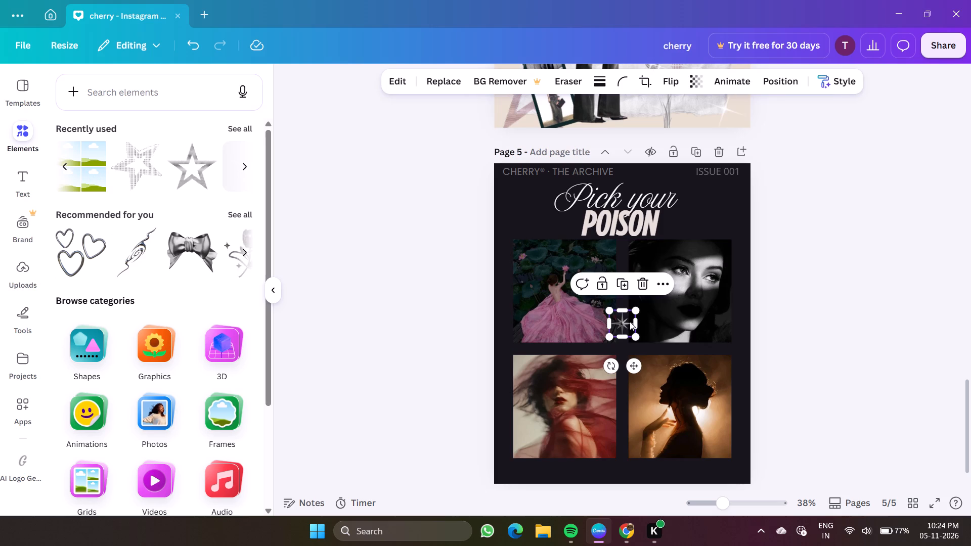
pyautogui.moveTo(630, 322); pyautogui.dragTo(551, 193)
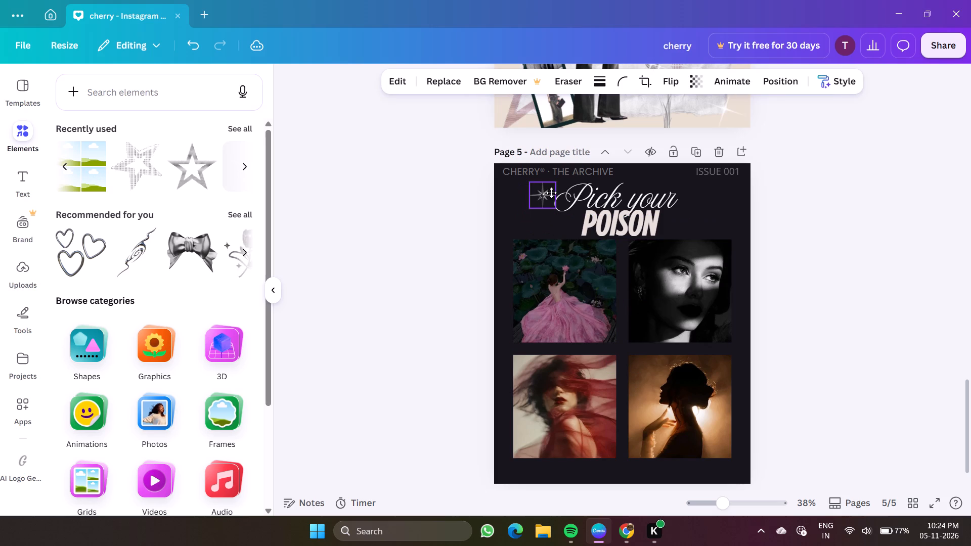
pyautogui.moveTo(551, 193); pyautogui.dragTo(550, 191)
pyautogui.moveTo(531, 204); pyautogui.dragTo(522, 223)
pyautogui.moveTo(539, 198); pyautogui.dragTo(550, 194)
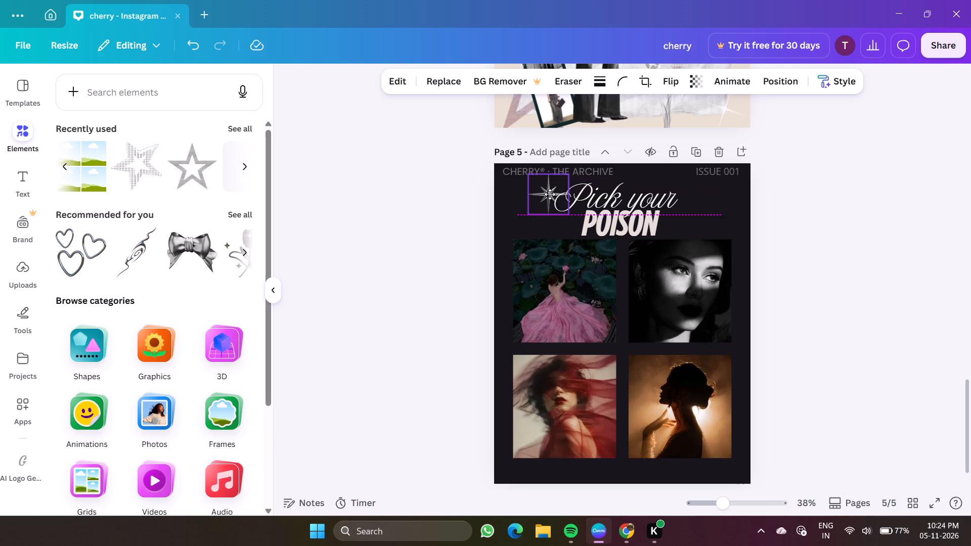
pyautogui.moveTo(550, 194); pyautogui.dragTo(550, 197)
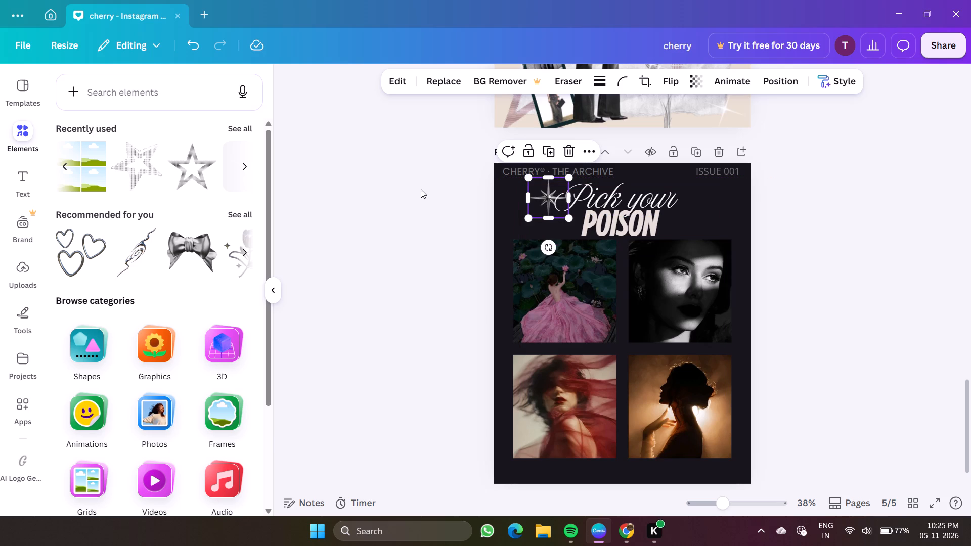
# Add a second chrome starburst, place it just after the end of "POISON" and enlarge it slightly.
pyautogui.hscroll(2, 133, 180)
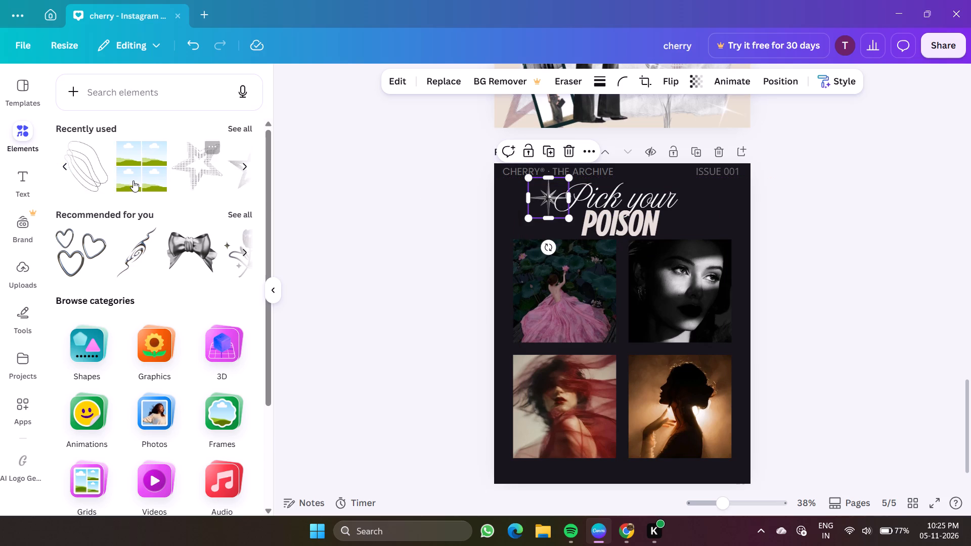
pyautogui.hscroll(6, 133, 180)
pyautogui.click(73, 178)
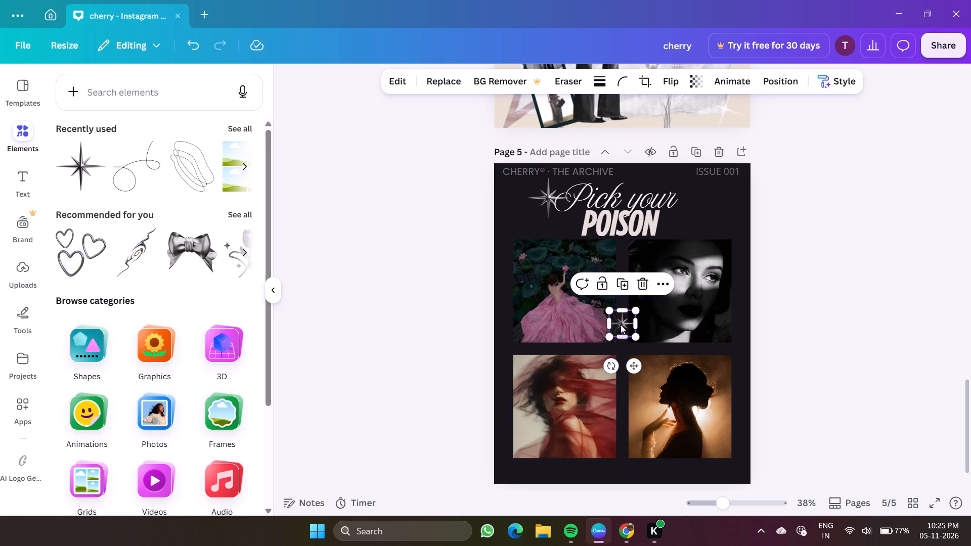
pyautogui.moveTo(621, 325); pyautogui.dragTo(664, 227)
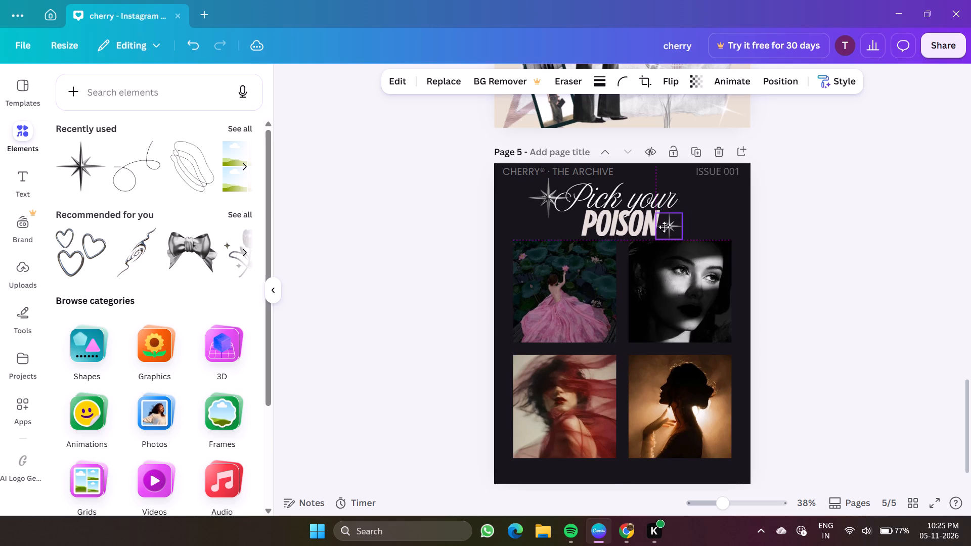
pyautogui.moveTo(664, 227); pyautogui.dragTo(670, 233)
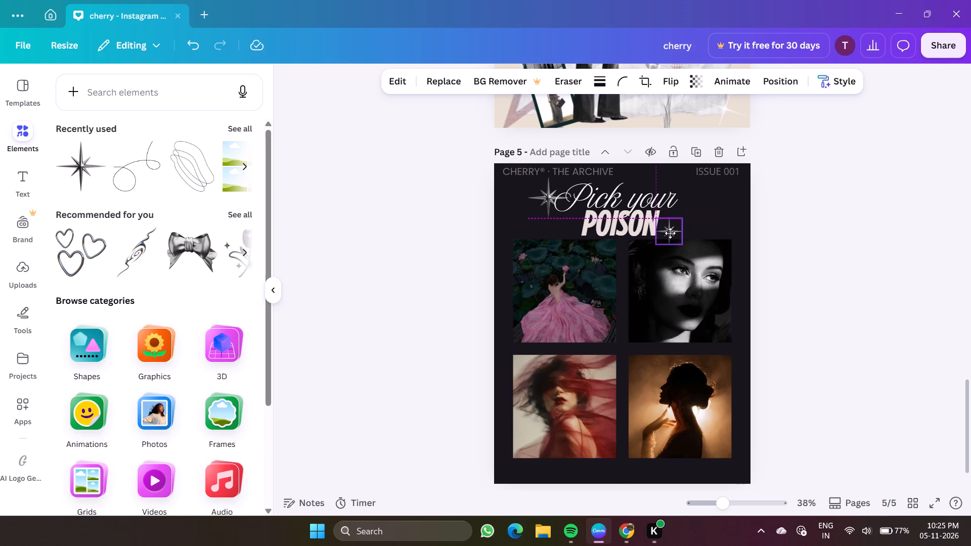
pyautogui.moveTo(670, 233); pyautogui.dragTo(674, 232)
pyautogui.moveTo(674, 232); pyautogui.dragTo(666, 230)
pyautogui.moveTo(682, 240); pyautogui.dragTo(689, 246)
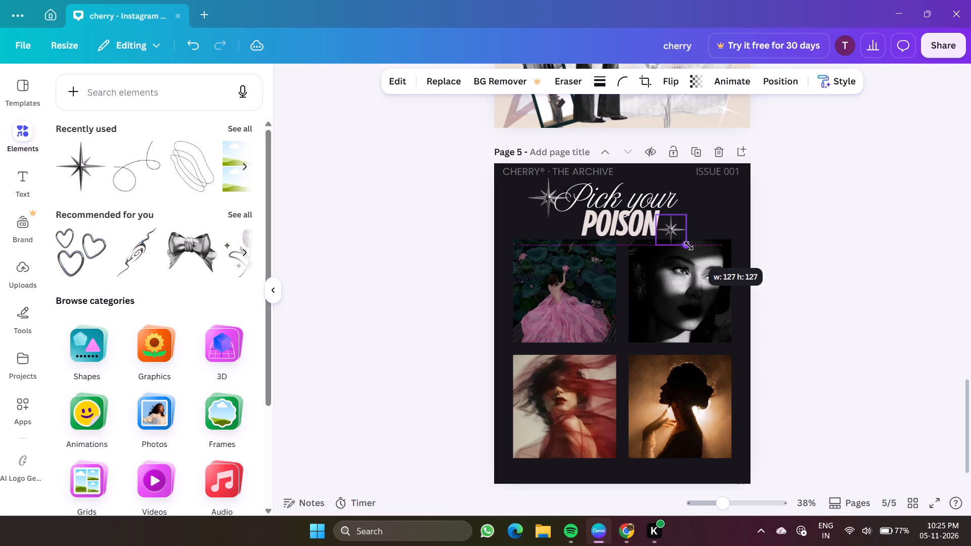
pyautogui.moveTo(689, 246); pyautogui.dragTo(694, 247)
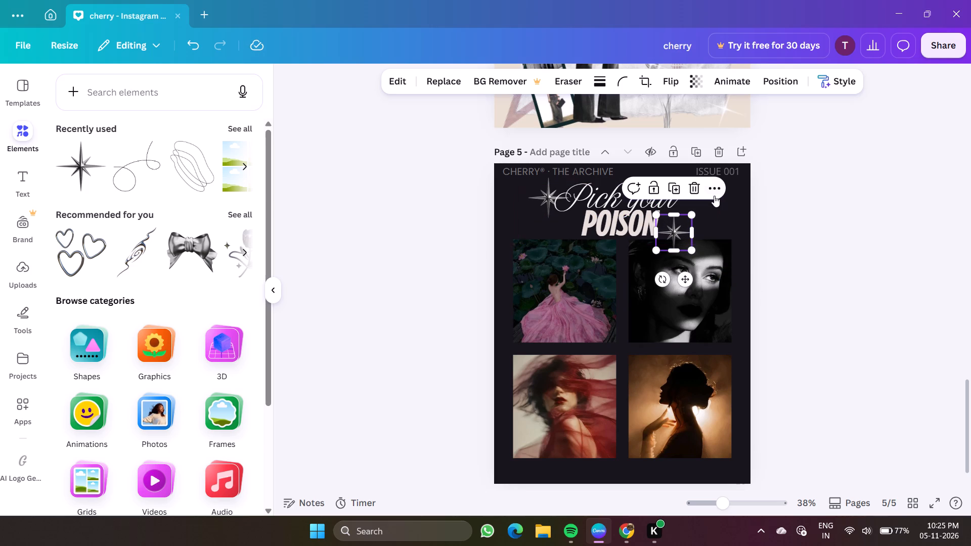
# Send the starburst beside "POISON" backward one layer.
pyautogui.click(714, 195)
pyautogui.moveTo(743, 320); pyautogui.dragTo(743, 325)
pyautogui.click(743, 325)
pyautogui.click(637, 366)
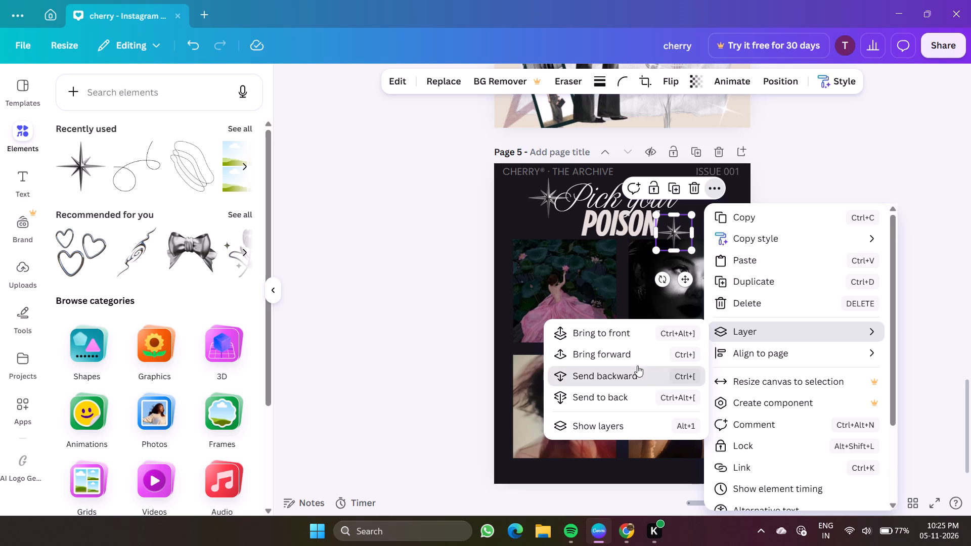
pyautogui.click(824, 168)
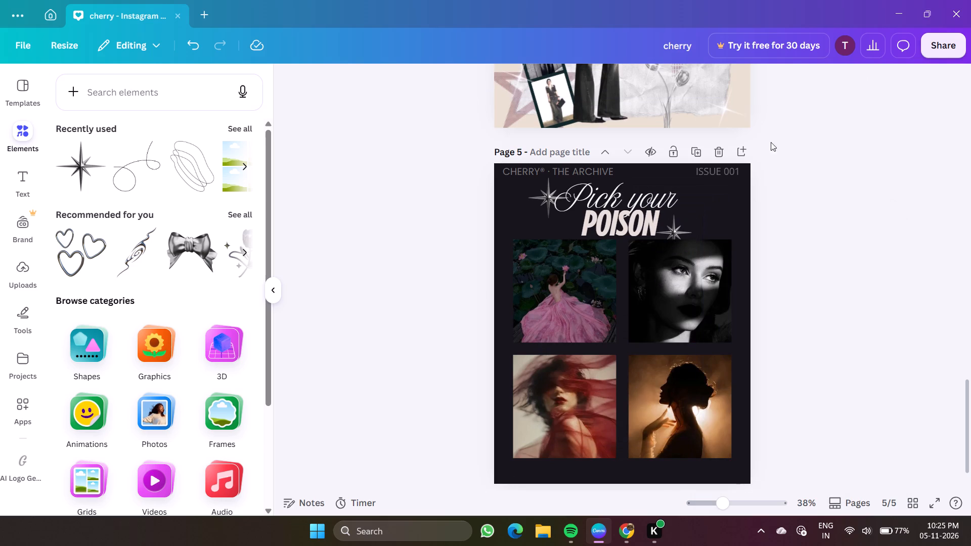
pyautogui.click(675, 227)
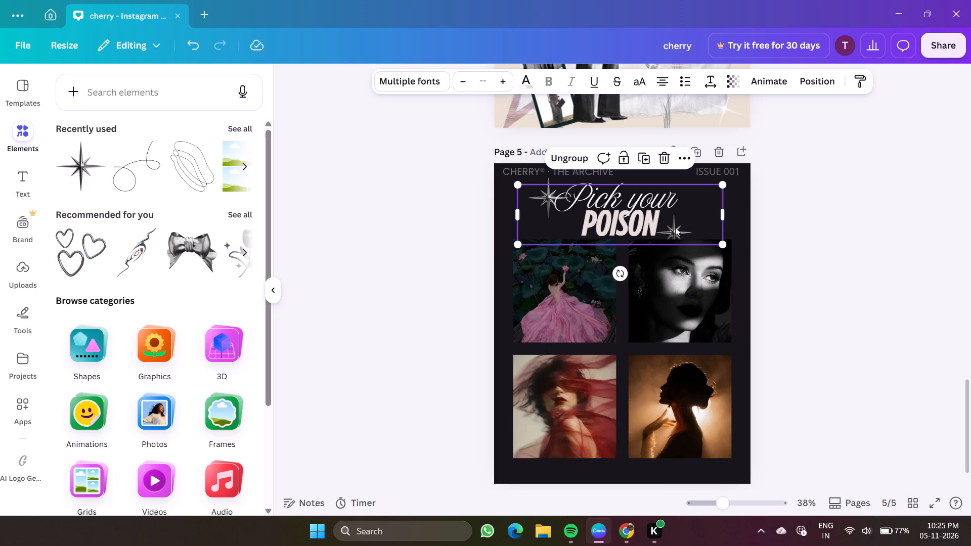
pyautogui.click(831, 211)
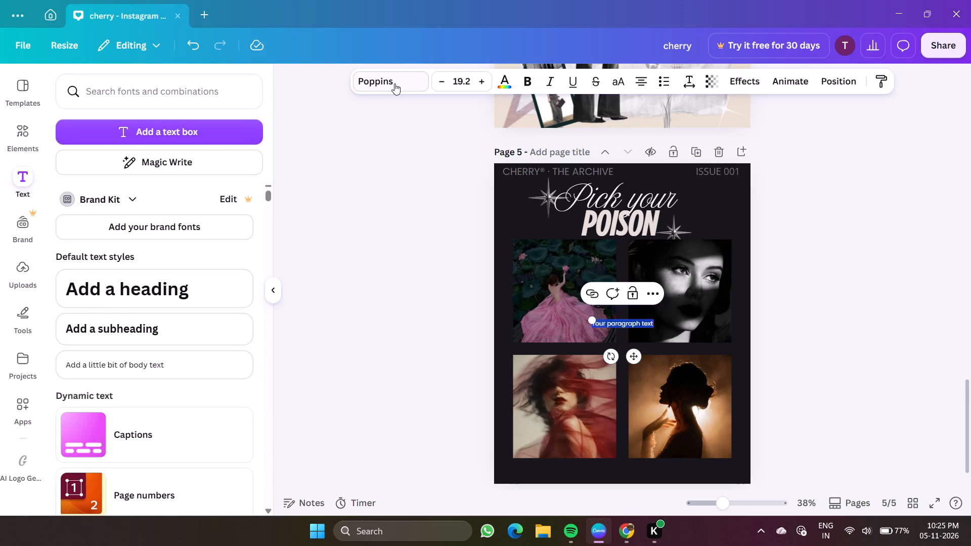
pyautogui.click(394, 83)
pyautogui.scroll(14, 182, 222)
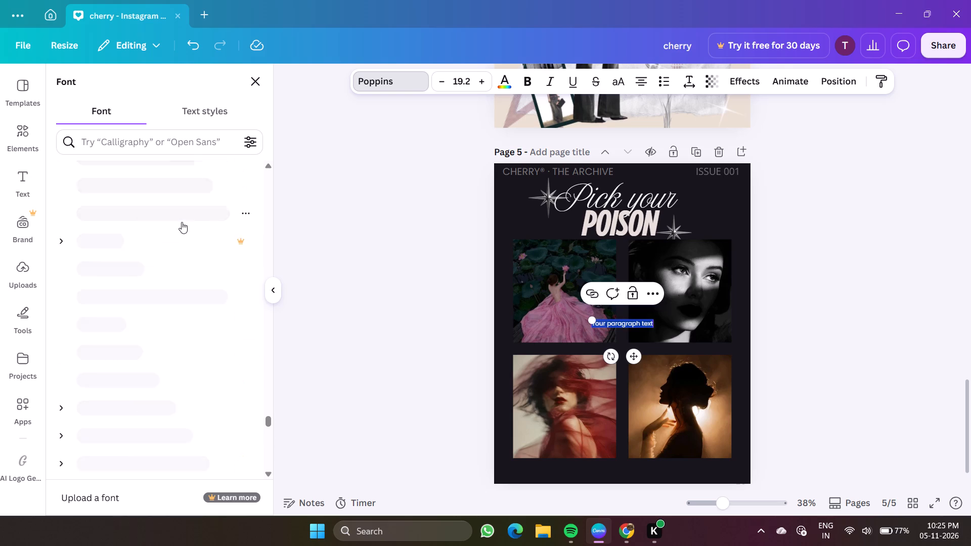
pyautogui.scroll(20, 182, 222)
pyautogui.scroll(15, 182, 222)
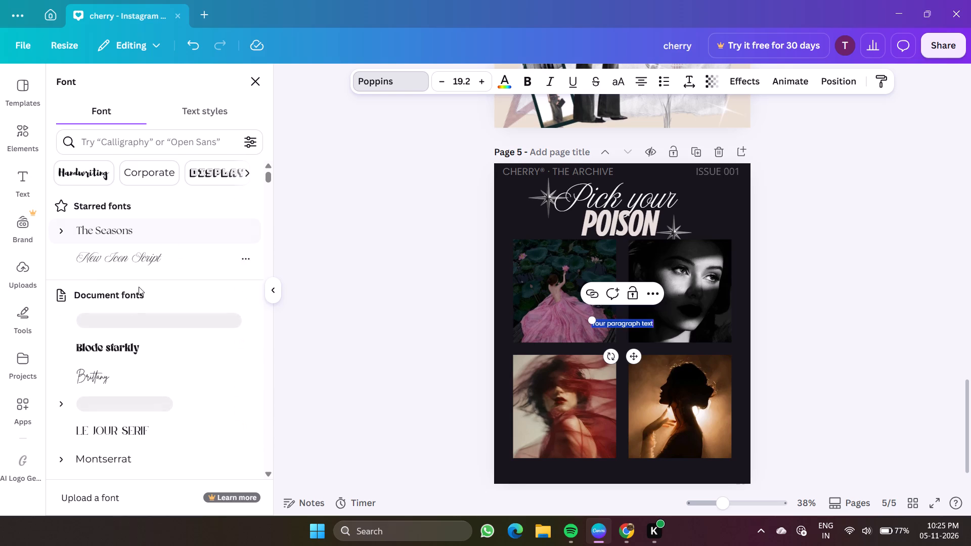
pyautogui.scroll(-1, 125, 376)
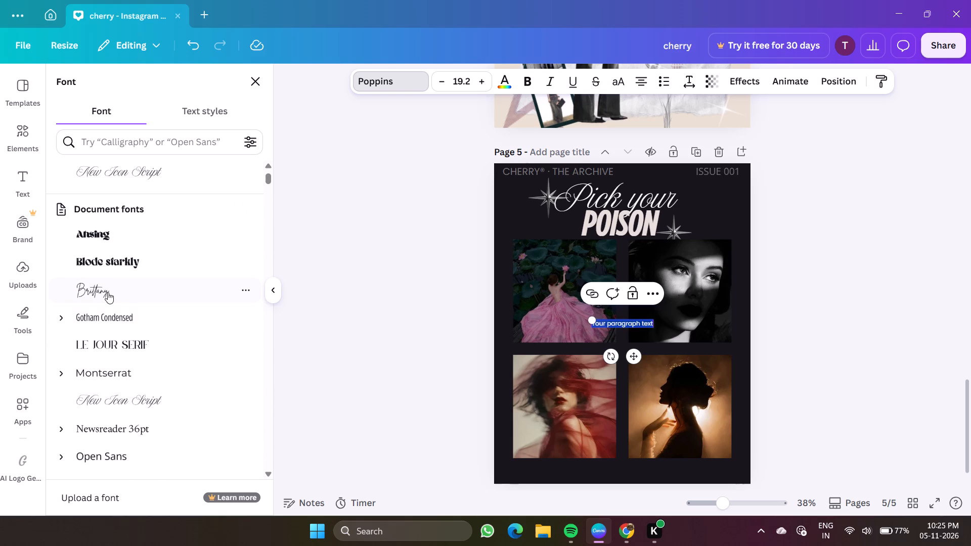
pyautogui.click(108, 292)
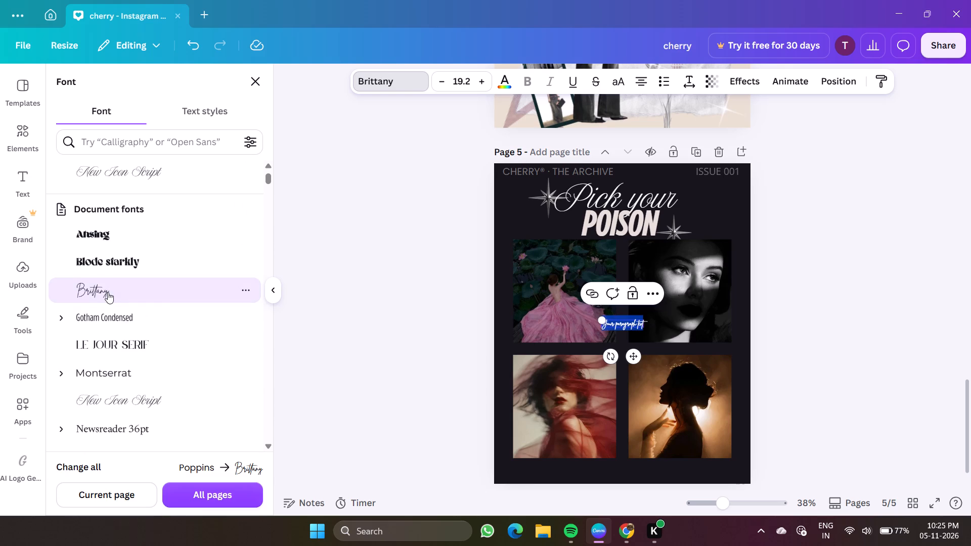
pyautogui.press('Delete')
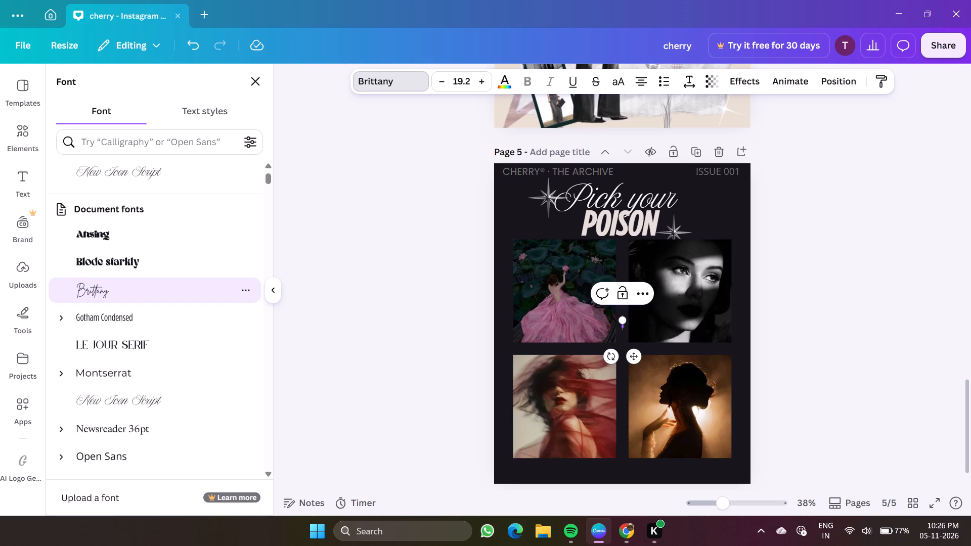
pyautogui.hotkey('ctrl', 'v')
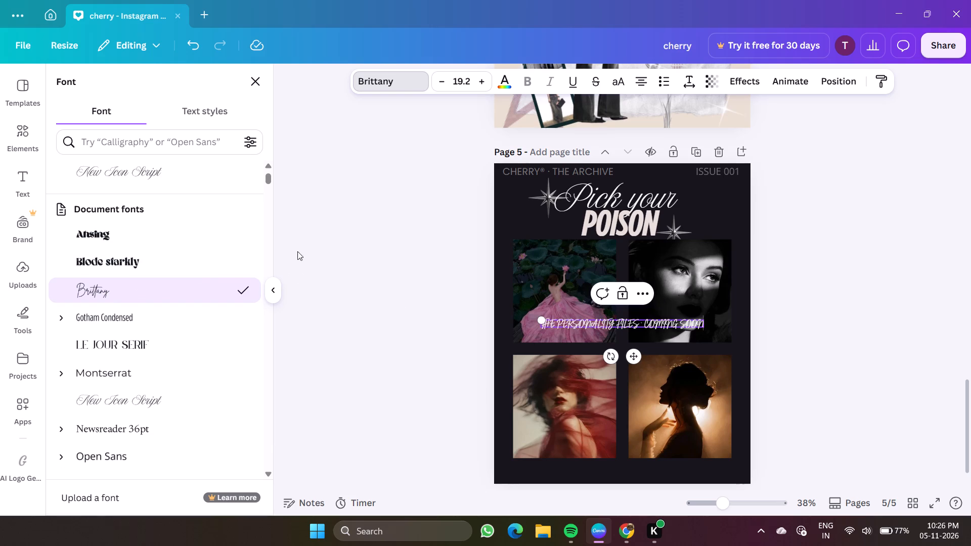
# Set the caption's font to Montserrat.
pyautogui.click(120, 367)
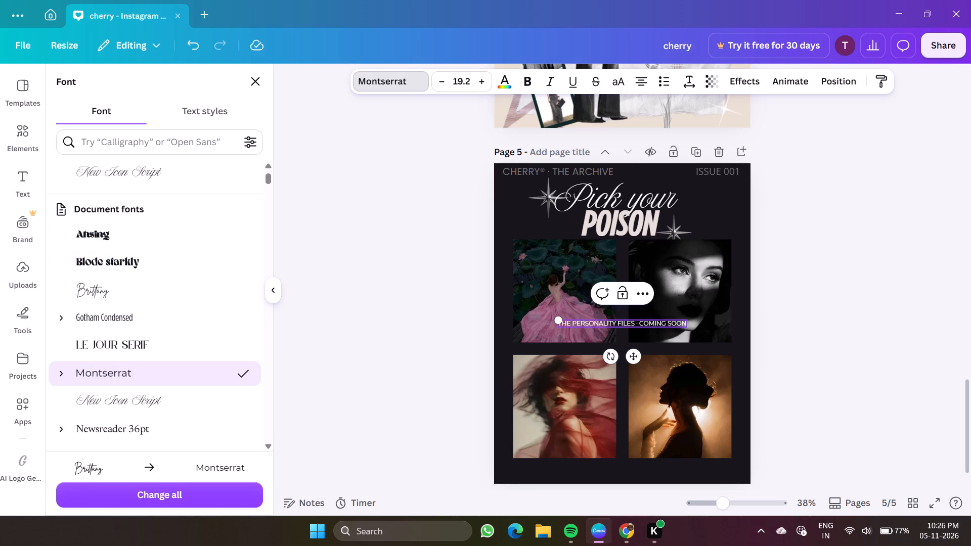
# Move the "THE PERSONALITY FILES · COMING SOON" caption below the photo grid, near the bottom edge of page 5.
pyautogui.moveTo(636, 354); pyautogui.dragTo(633, 494)
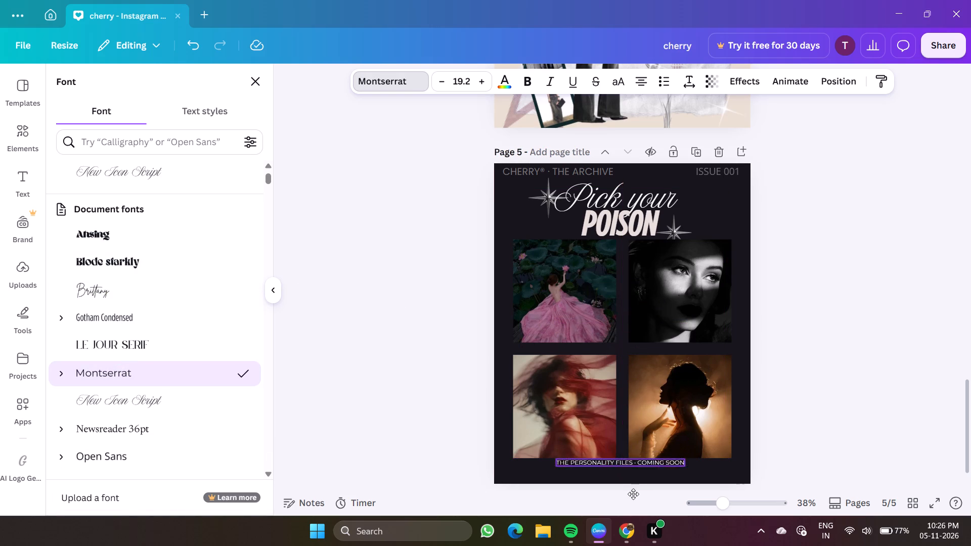
pyautogui.moveTo(633, 494); pyautogui.dragTo(634, 499)
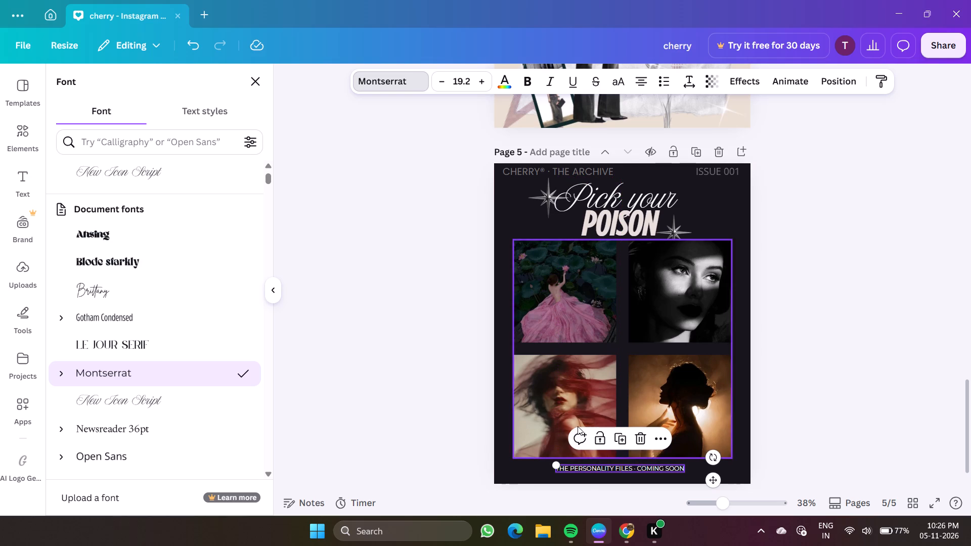
# Make the "THE PERSONALITY FILES · COMING SOON" caption bold.
pyautogui.click(528, 78)
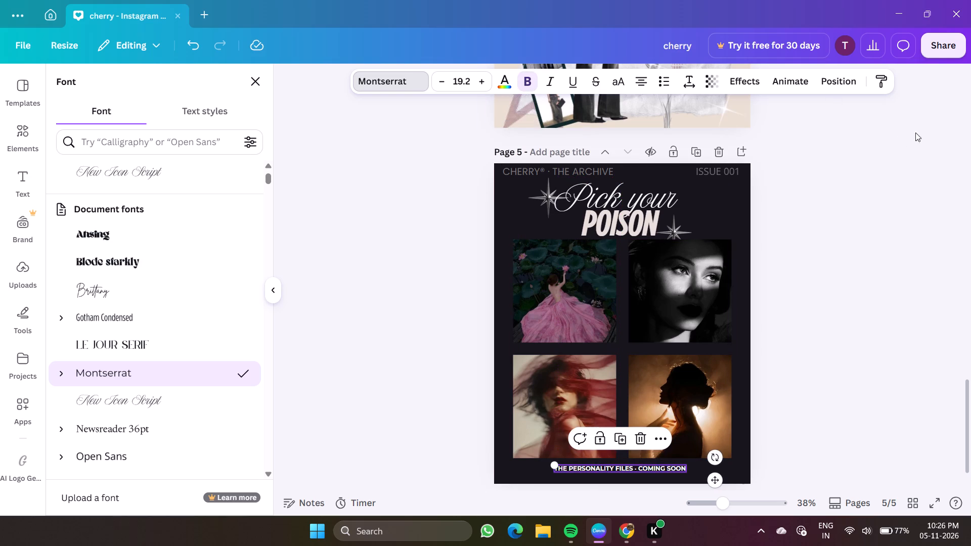
# Review all five pages of the cherry design, from the CHERRY cover through to the "Pick your POISON" page.
pyautogui.click(892, 198)
pyautogui.scroll(-2, 848, 310)
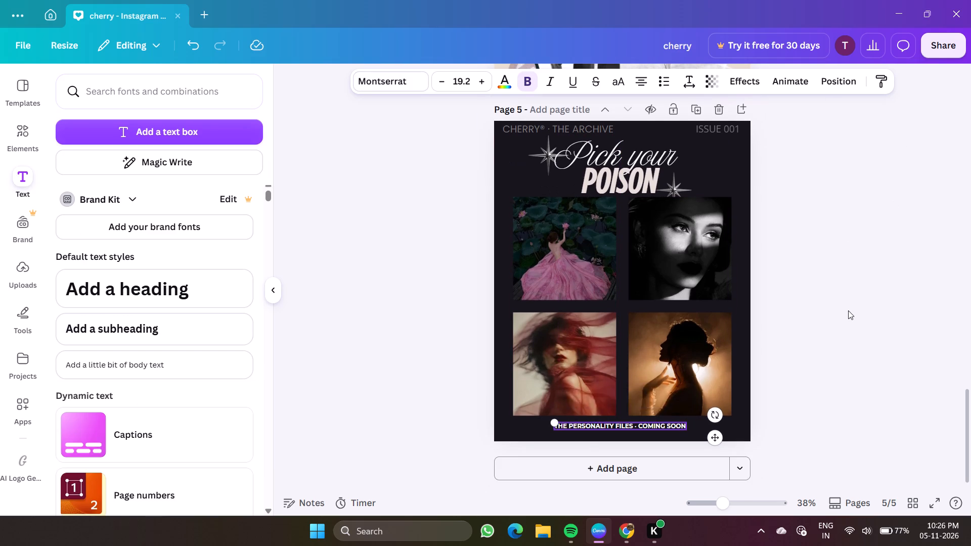
pyautogui.scroll(-2, 848, 310)
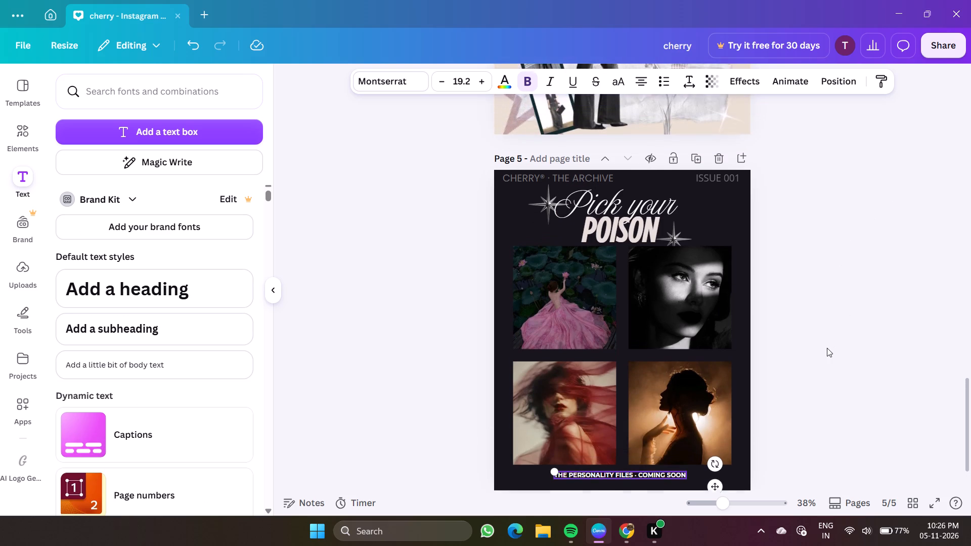
pyautogui.scroll(4, 827, 348)
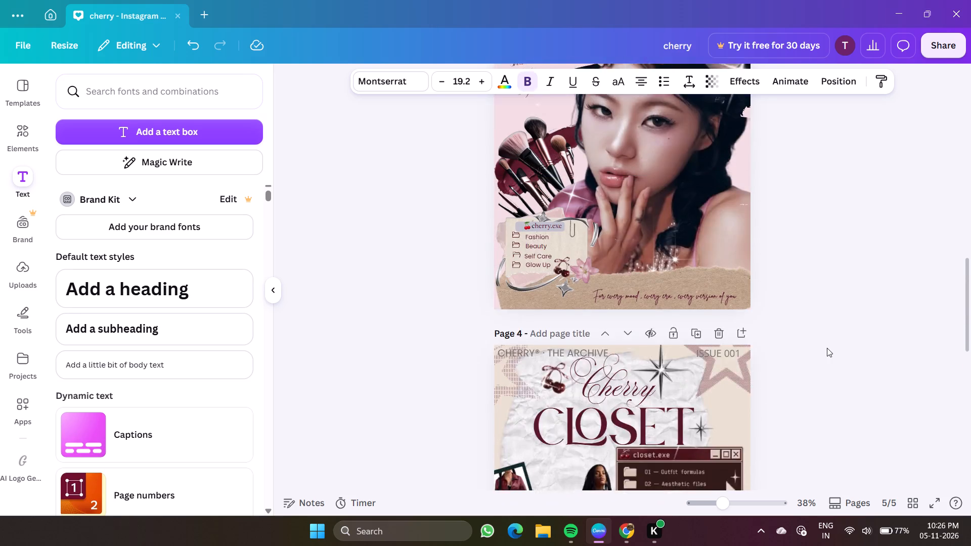
pyautogui.scroll(16, 827, 348)
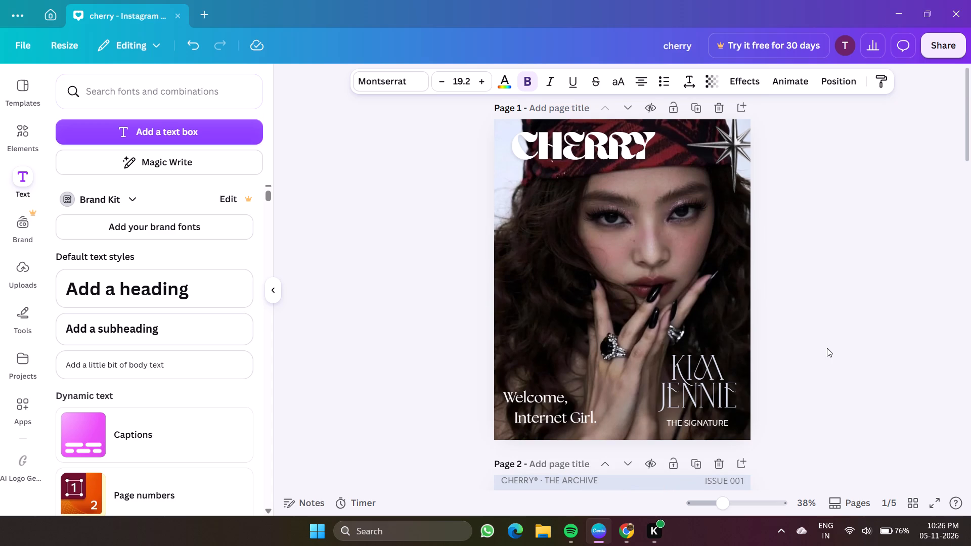
pyautogui.scroll(-1, 827, 348)
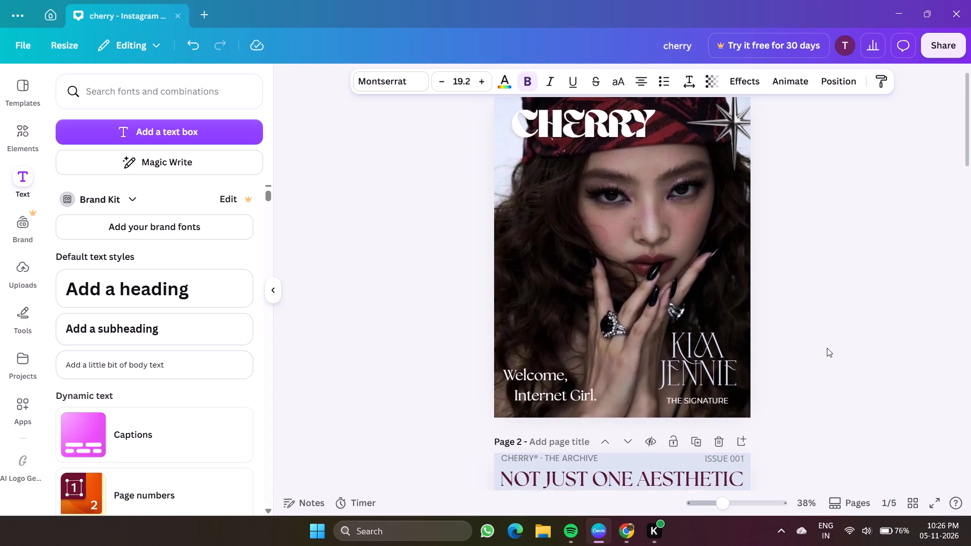
pyautogui.scroll(-5, 827, 348)
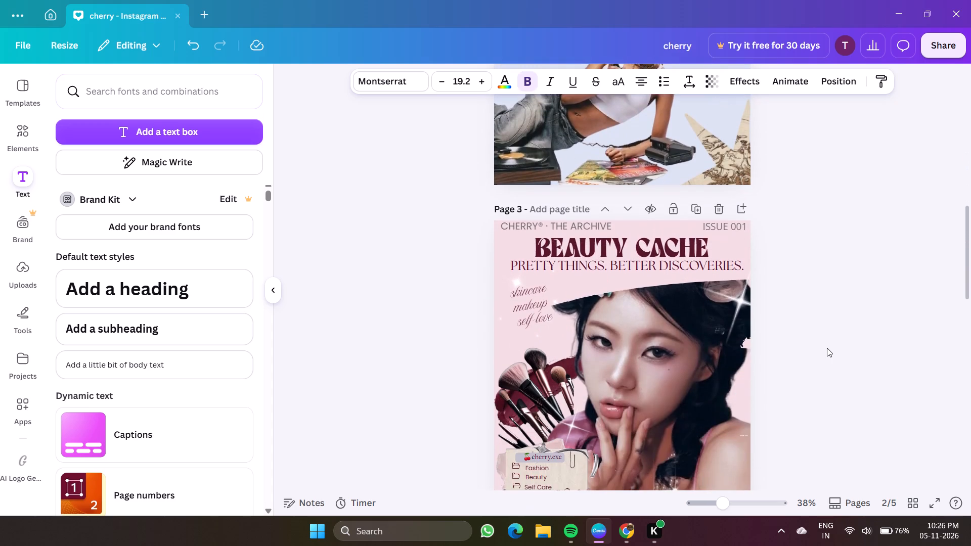
pyautogui.scroll(-6, 827, 348)
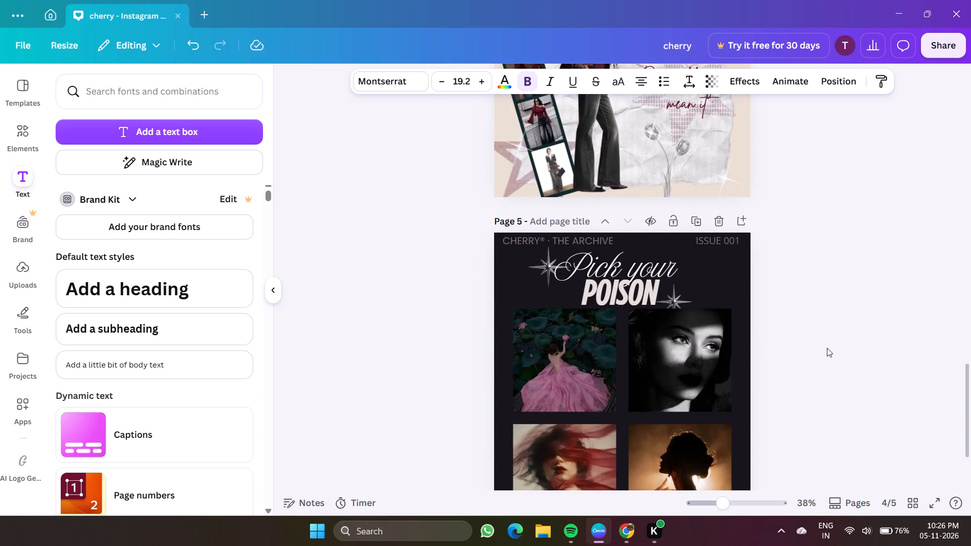
pyautogui.scroll(-5, 827, 348)
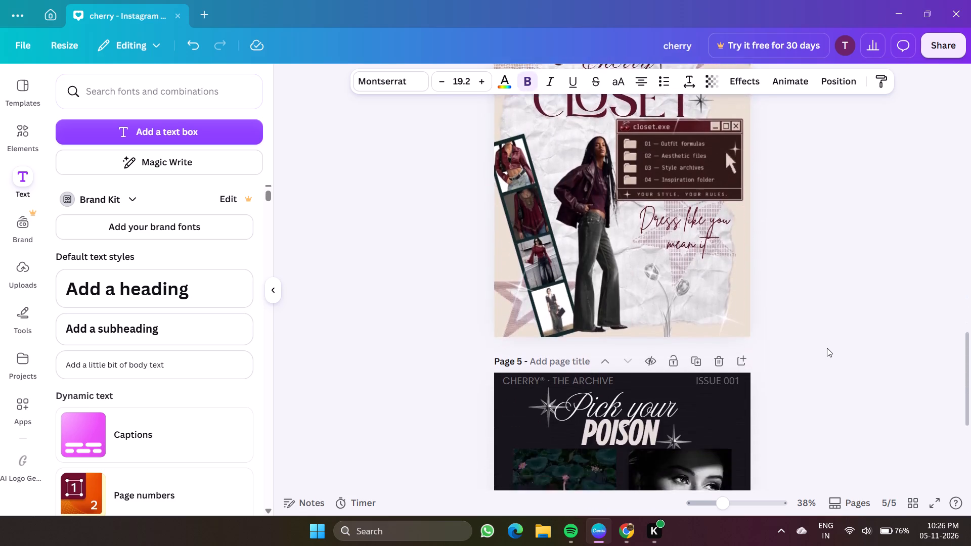
# Increase the font size of the "THE PERSONALITY FILES · COMING SOON" caption on page 5 to 25.2.
pyautogui.scroll(-2, 827, 348)
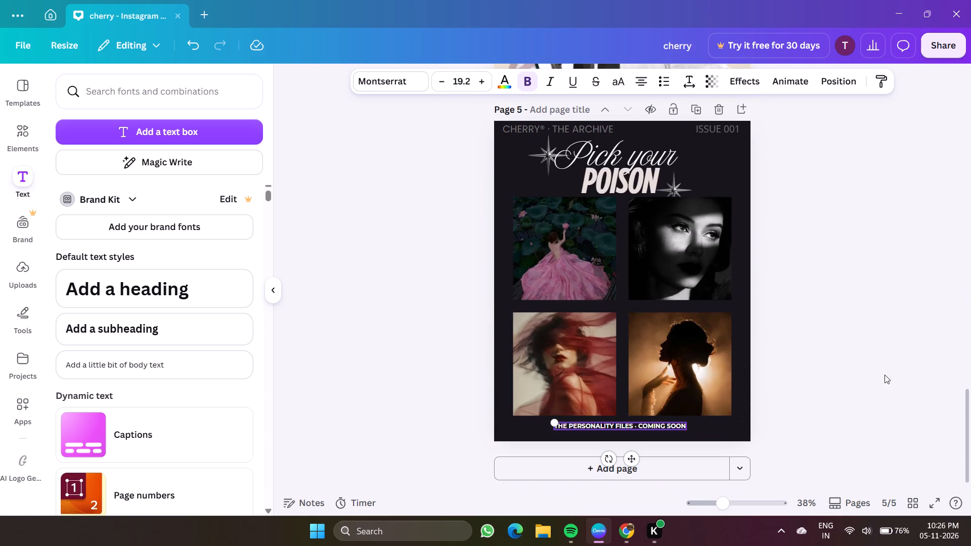
pyautogui.click(885, 375)
pyautogui.click(678, 423)
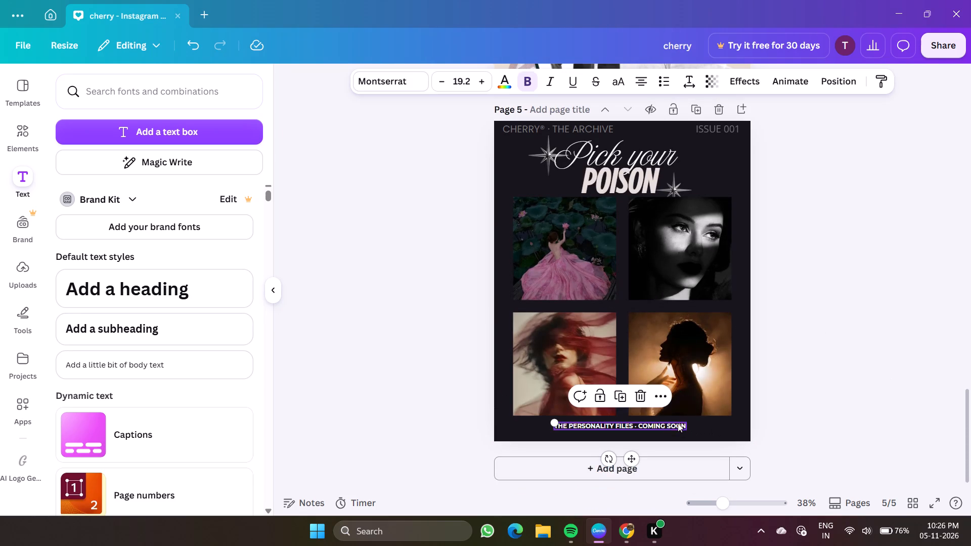
pyautogui.tripleClick(479, 81)
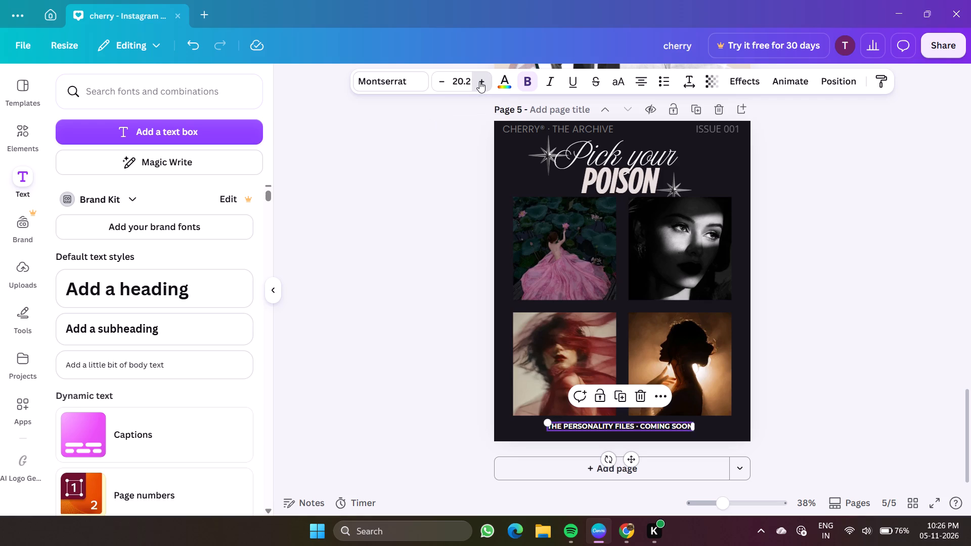
pyautogui.doubleClick(479, 81)
pyautogui.click(479, 81)
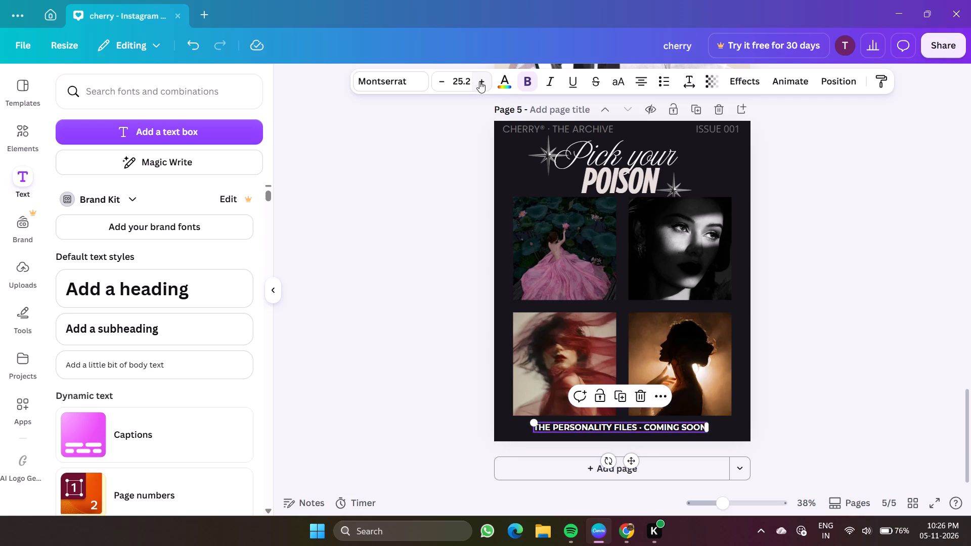
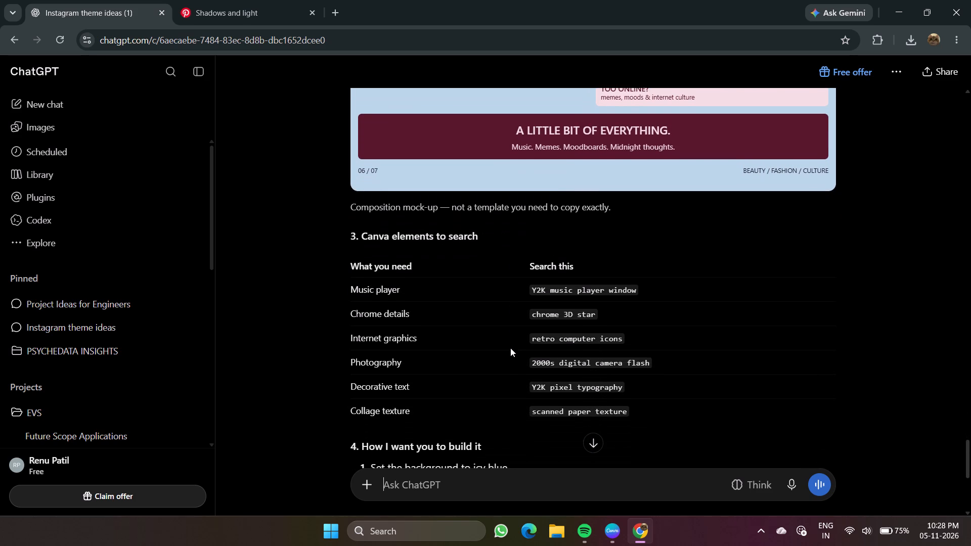
pyautogui.scroll(-1, 510, 348)
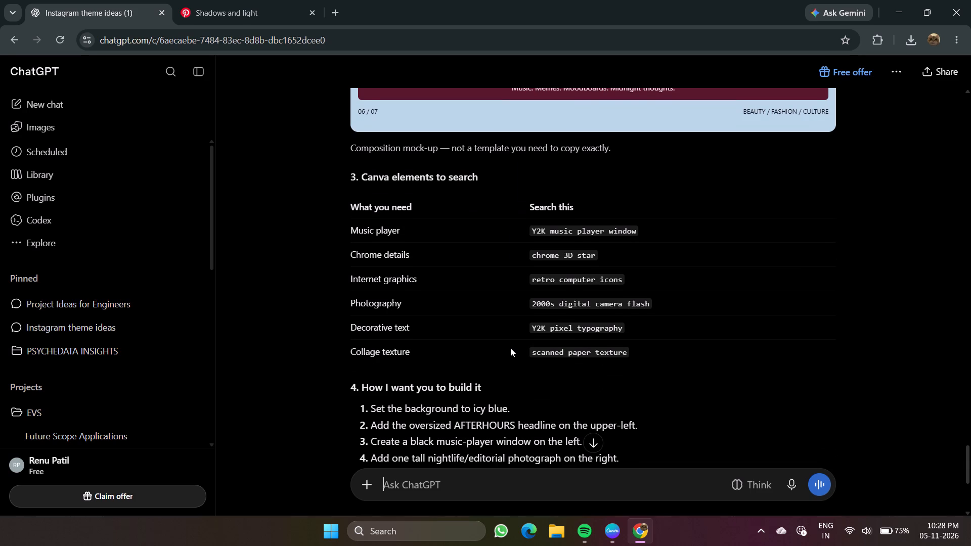
pyautogui.scroll(-1, 510, 348)
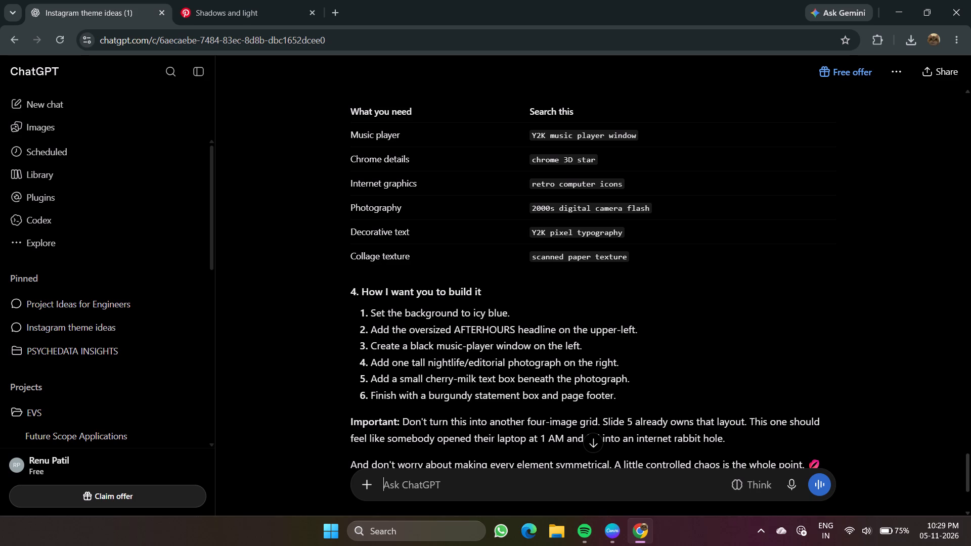
pyautogui.scroll(-2, 545, 340)
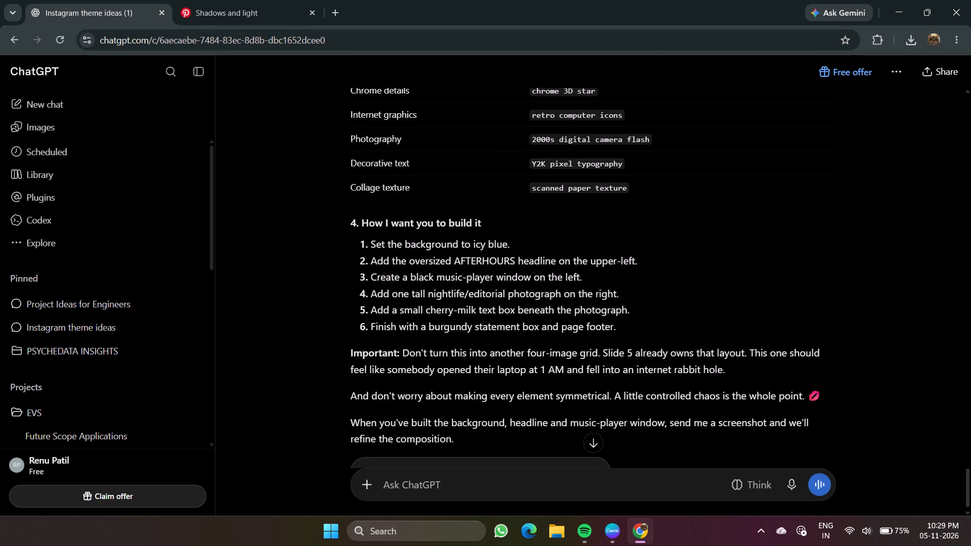
pyautogui.scroll(-1, 545, 340)
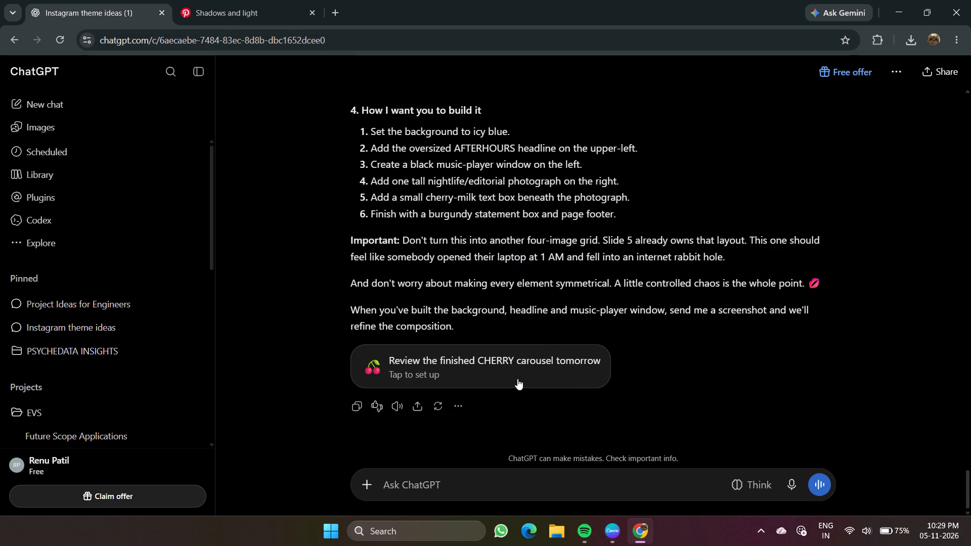
pyautogui.scroll(1, 794, 326)
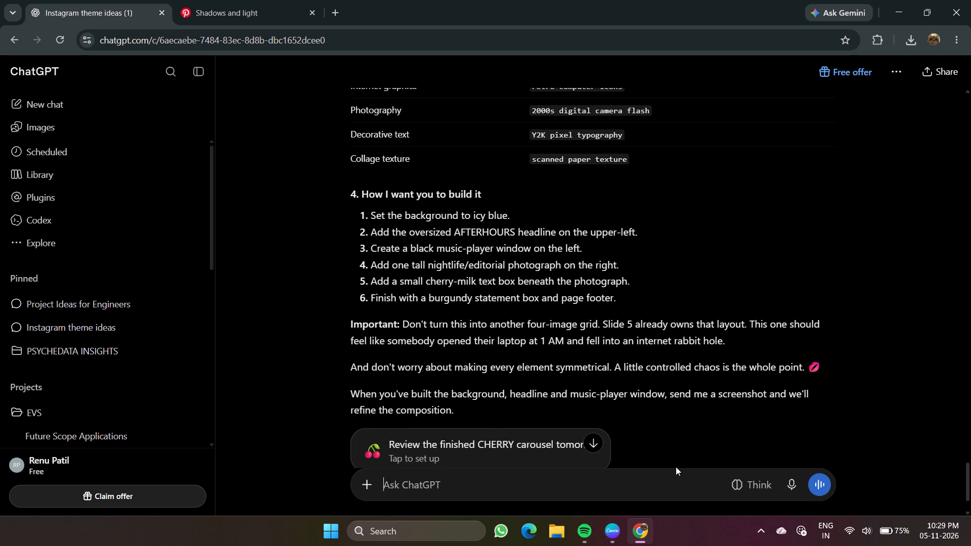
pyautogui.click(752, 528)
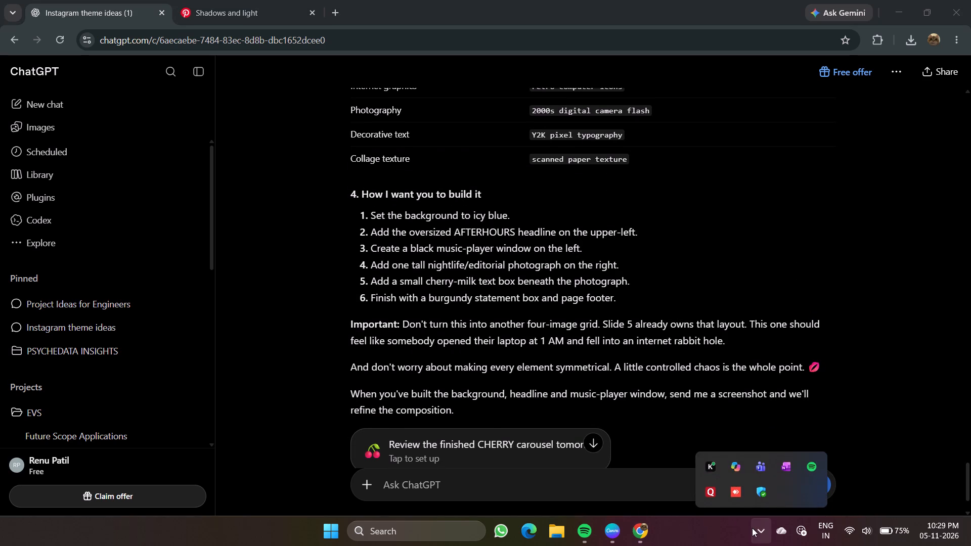
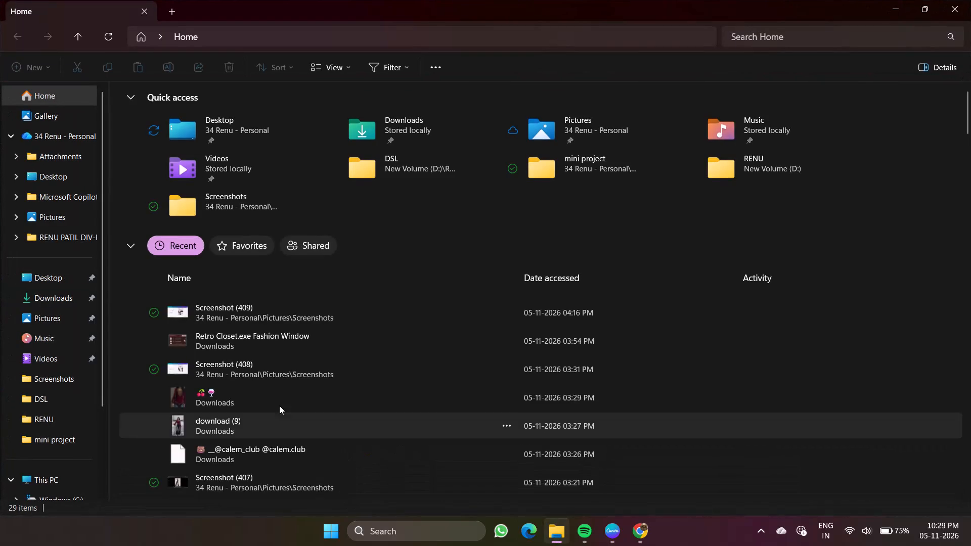
pyautogui.scroll(-1, 279, 405)
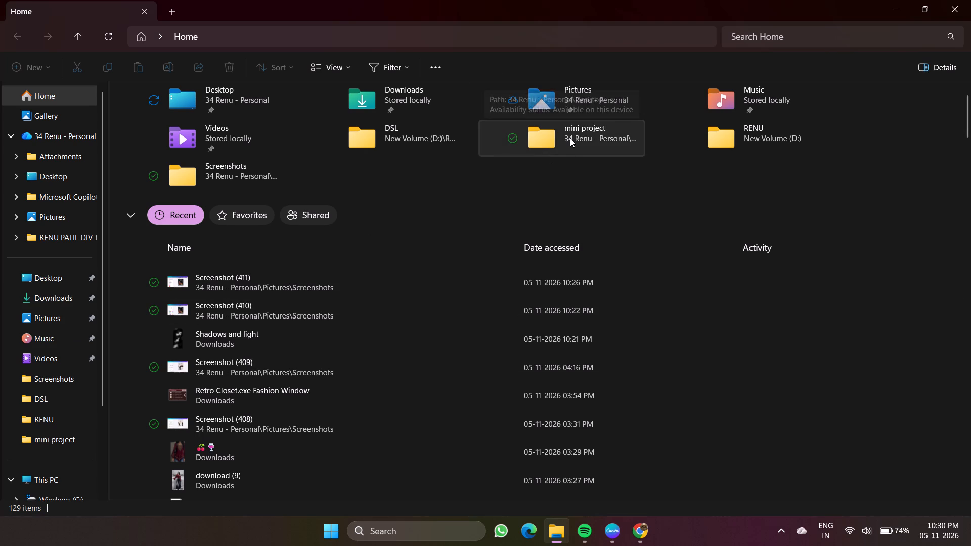
pyautogui.click(606, 538)
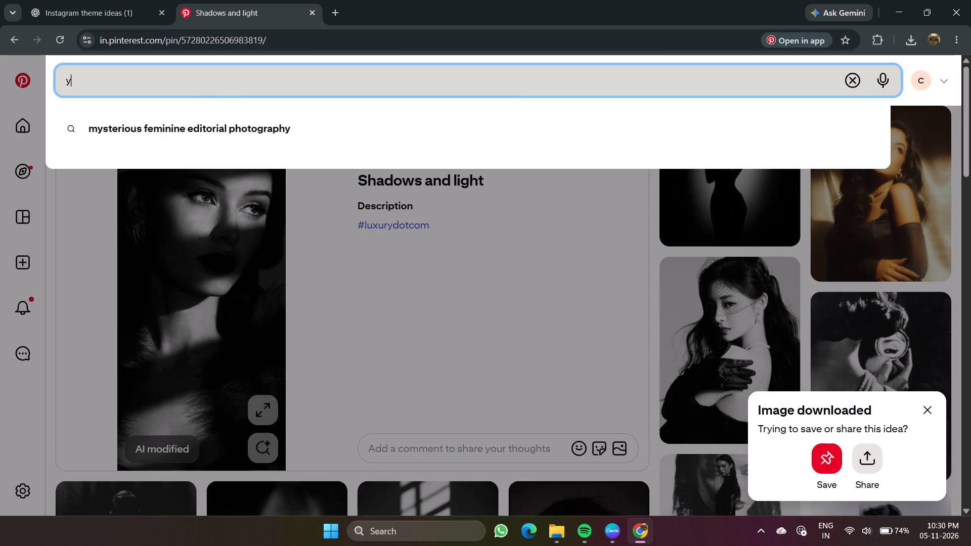
pyautogui.write('2k close up')
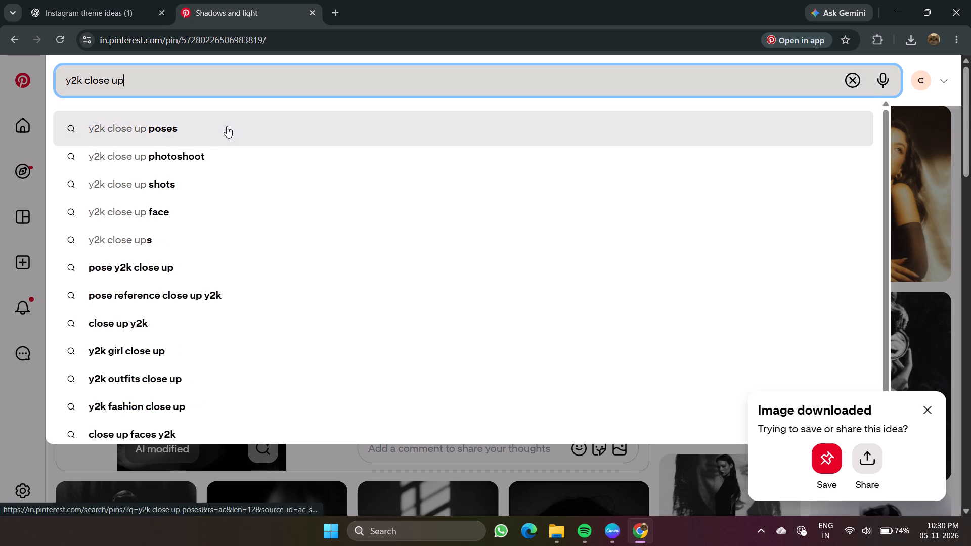
pyautogui.click(213, 174)
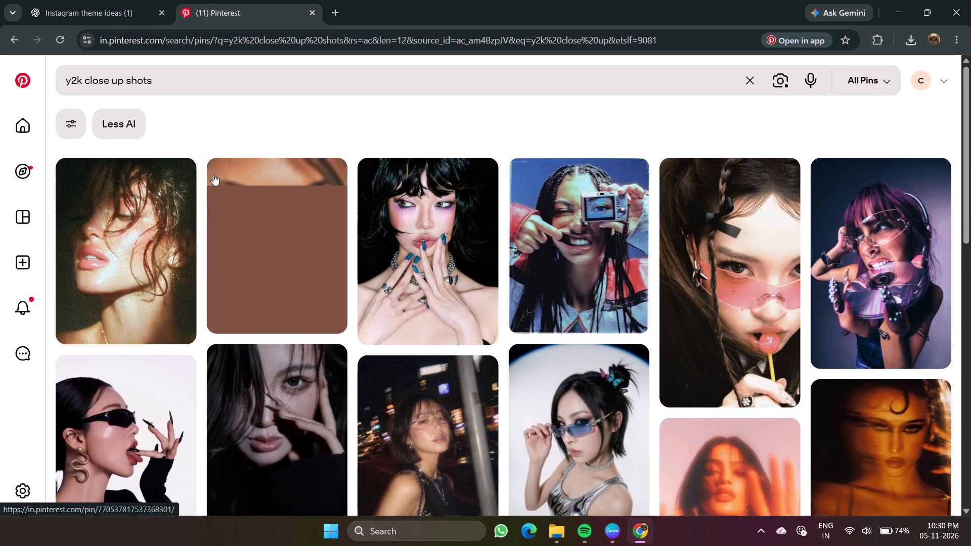
# Browse the "y2k close up shots" pins for a tall nightlife or editorial photograph suited to Slide 6.
pyautogui.scroll(-1, 445, 330)
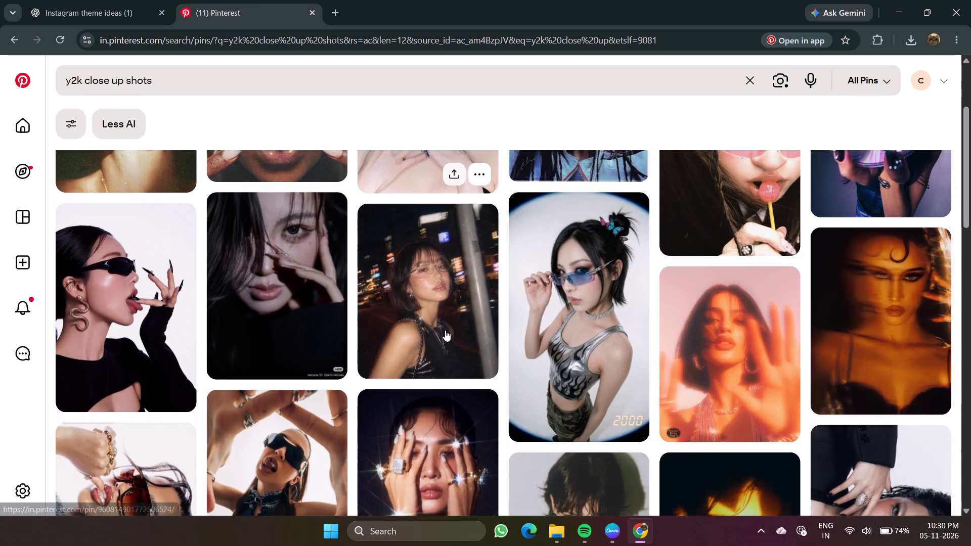
pyautogui.scroll(-1, 445, 330)
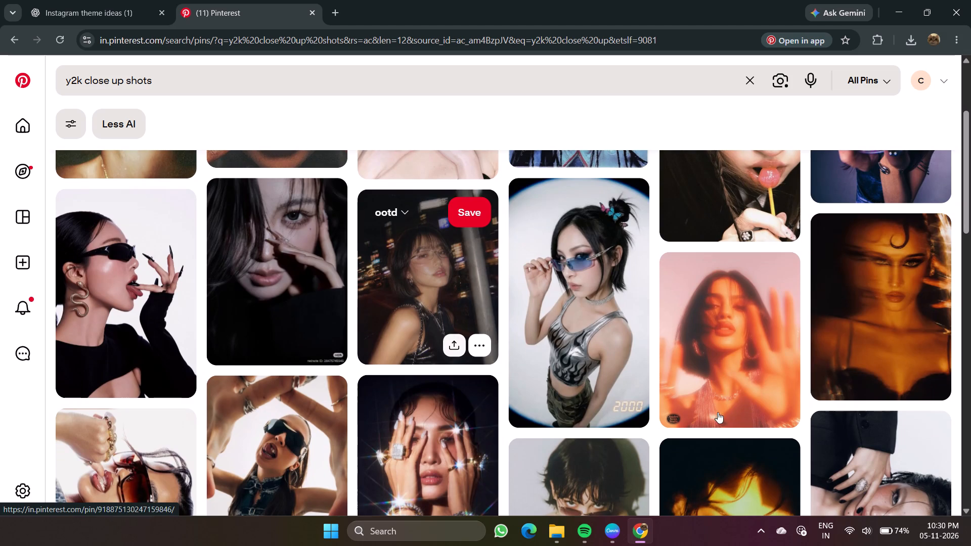
pyautogui.scroll(-4, 718, 412)
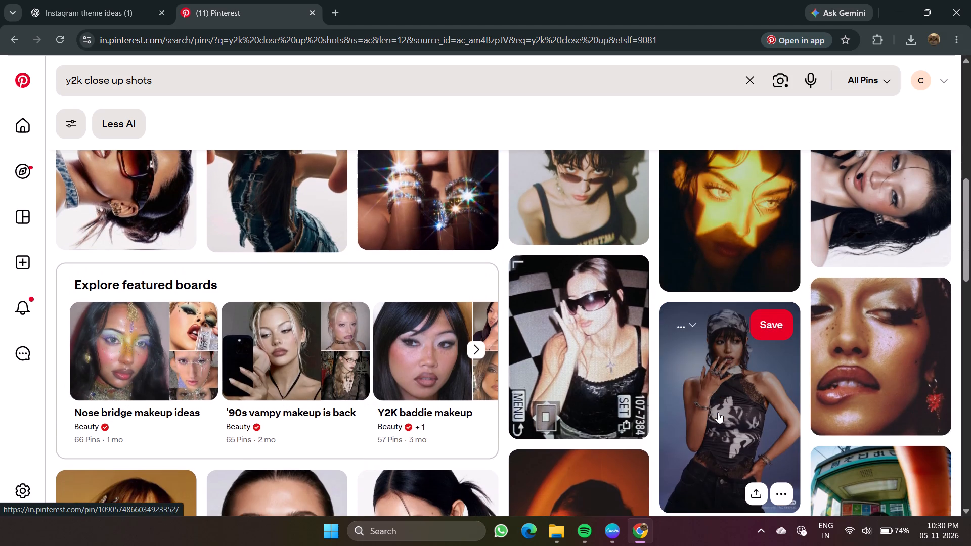
pyautogui.scroll(-6, 718, 412)
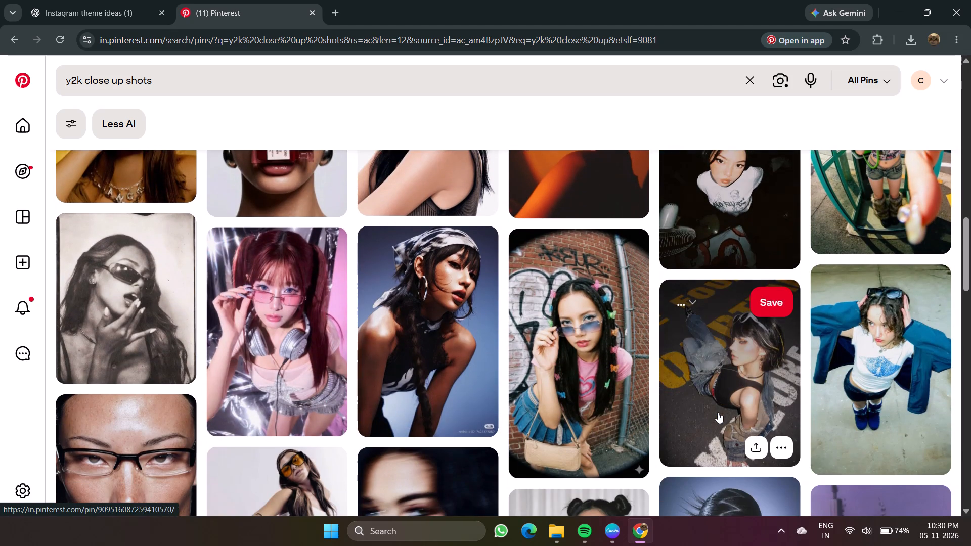
pyautogui.scroll(-6, 718, 412)
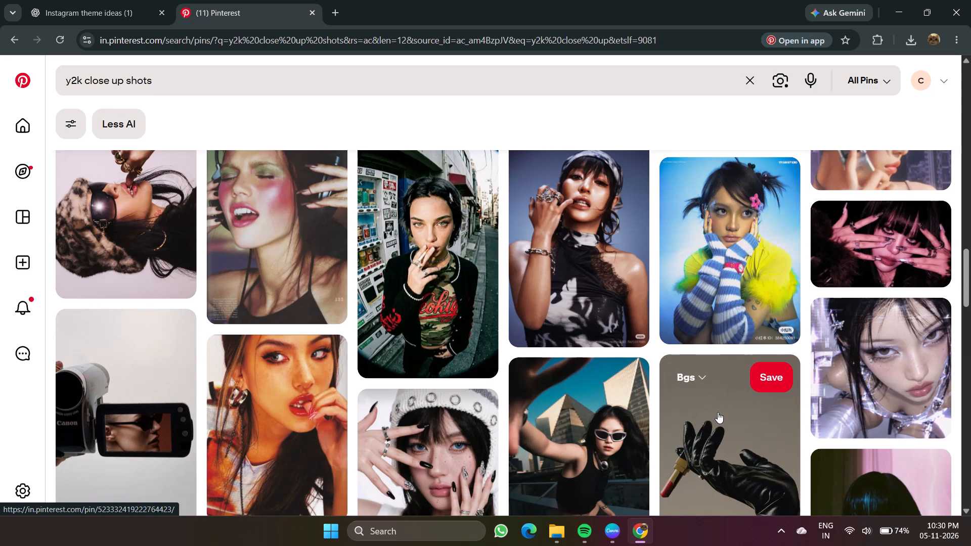
pyautogui.scroll(-5, 718, 412)
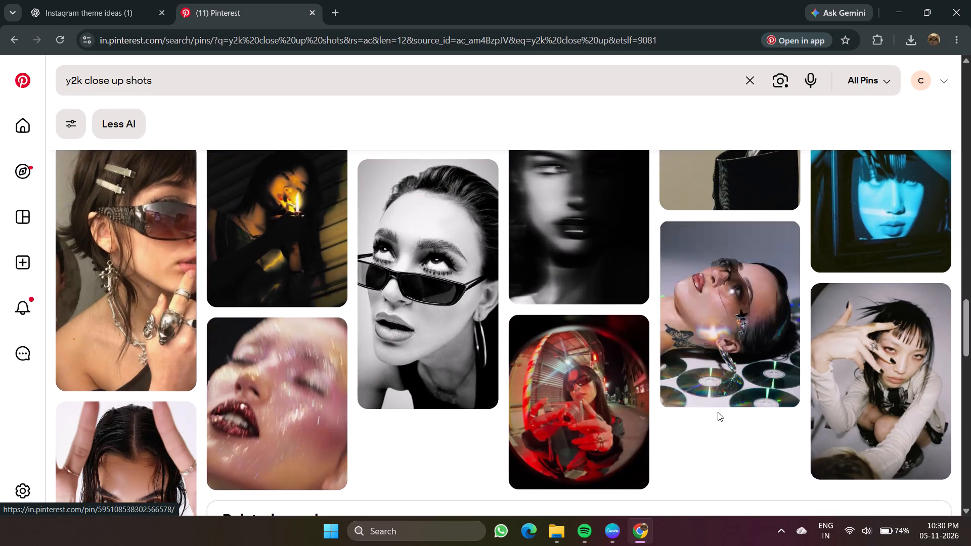
pyautogui.scroll(-6, 718, 412)
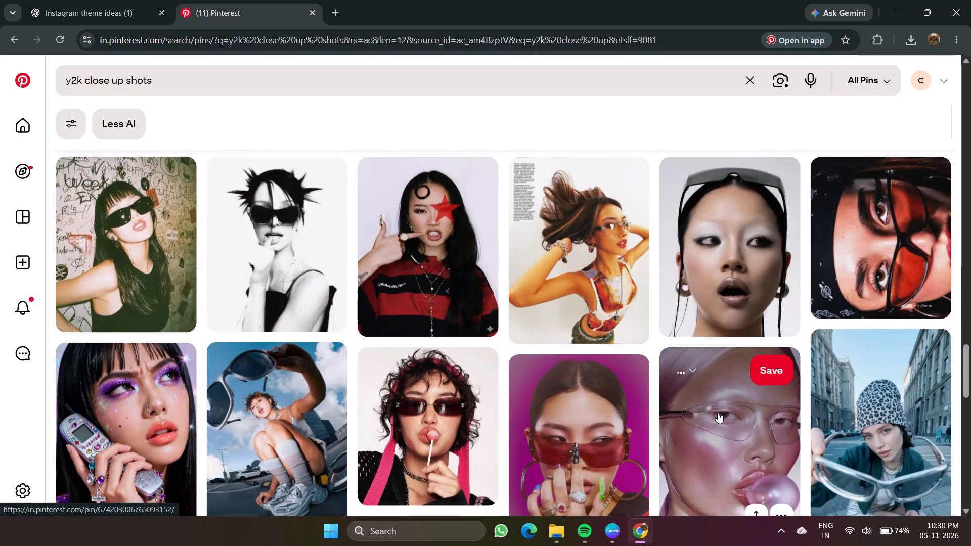
pyautogui.scroll(-1, 718, 412)
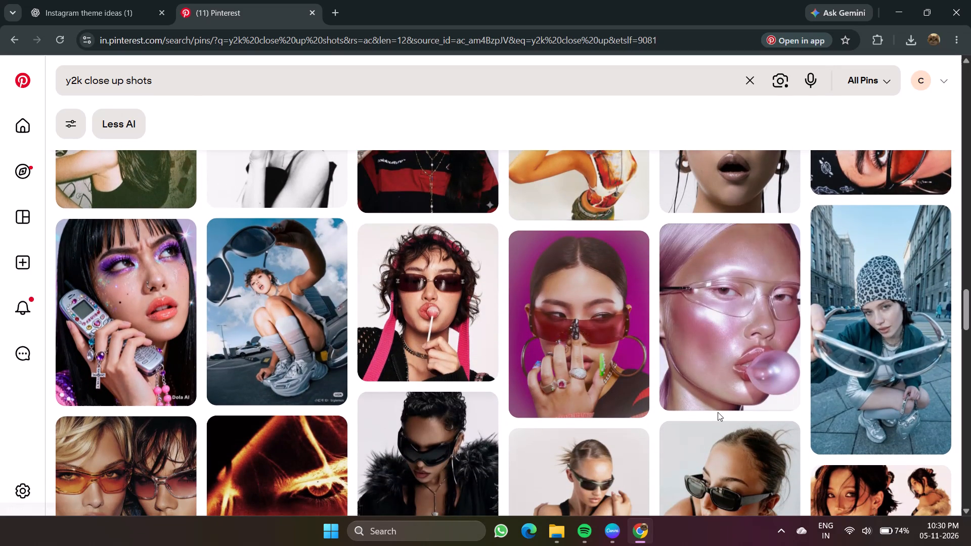
pyautogui.scroll(-1, 718, 412)
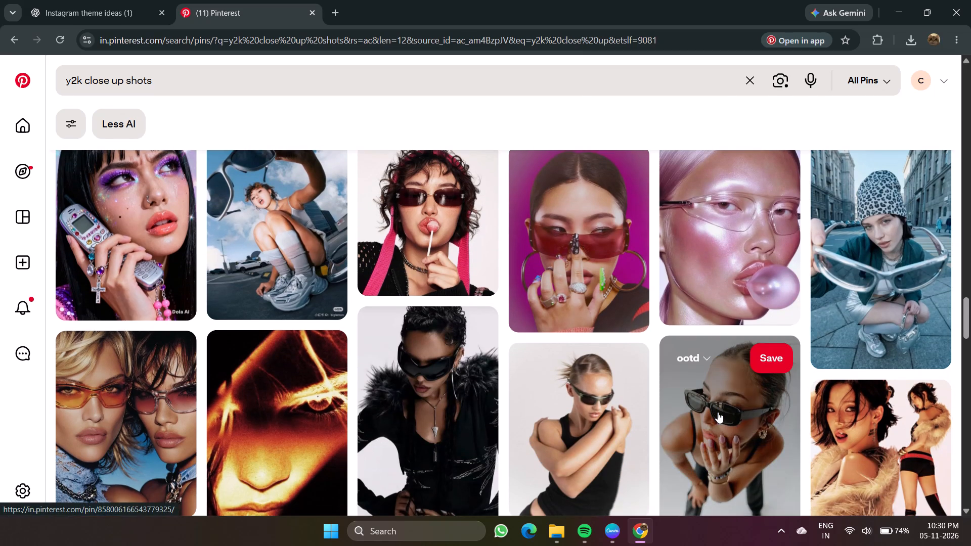
pyautogui.scroll(-2, 718, 412)
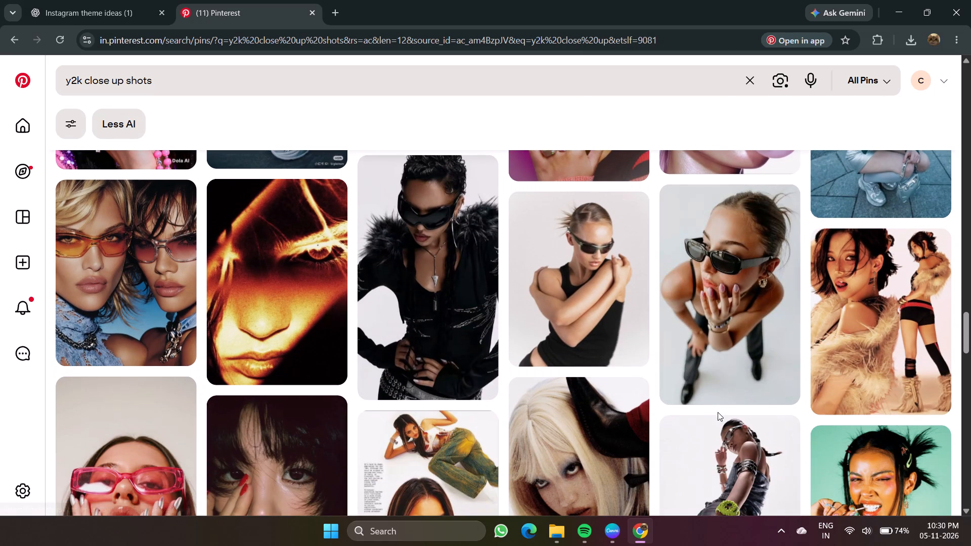
pyautogui.scroll(-3, 718, 412)
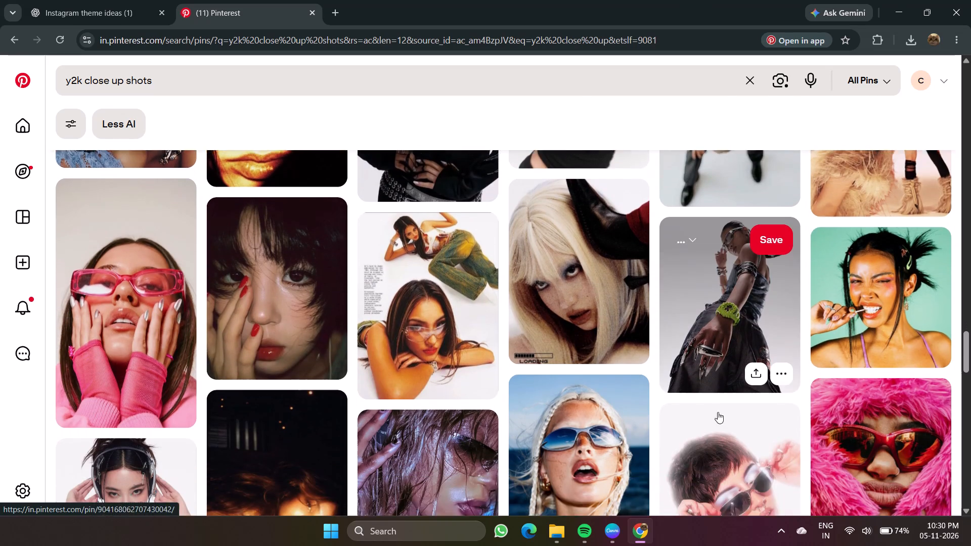
pyautogui.scroll(-4, 718, 412)
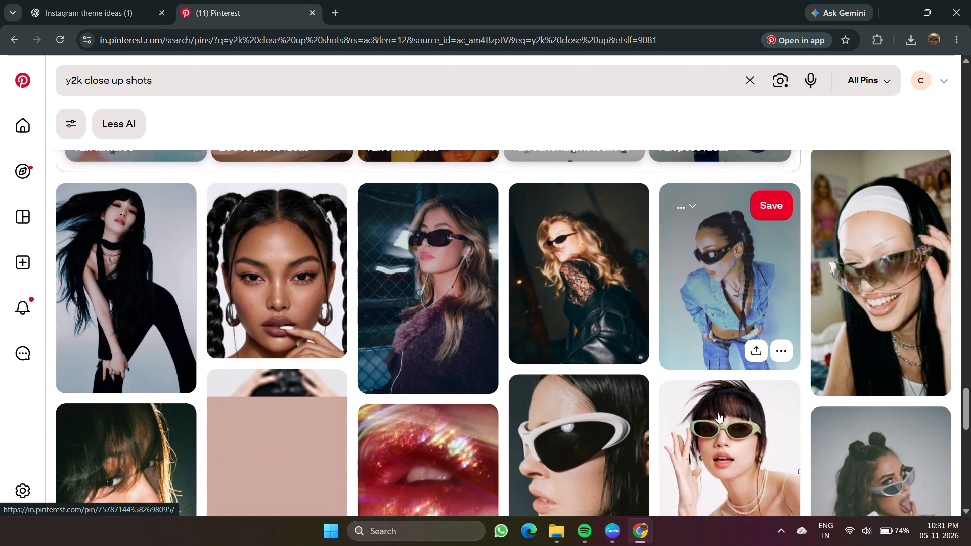
pyautogui.scroll(-3, 718, 412)
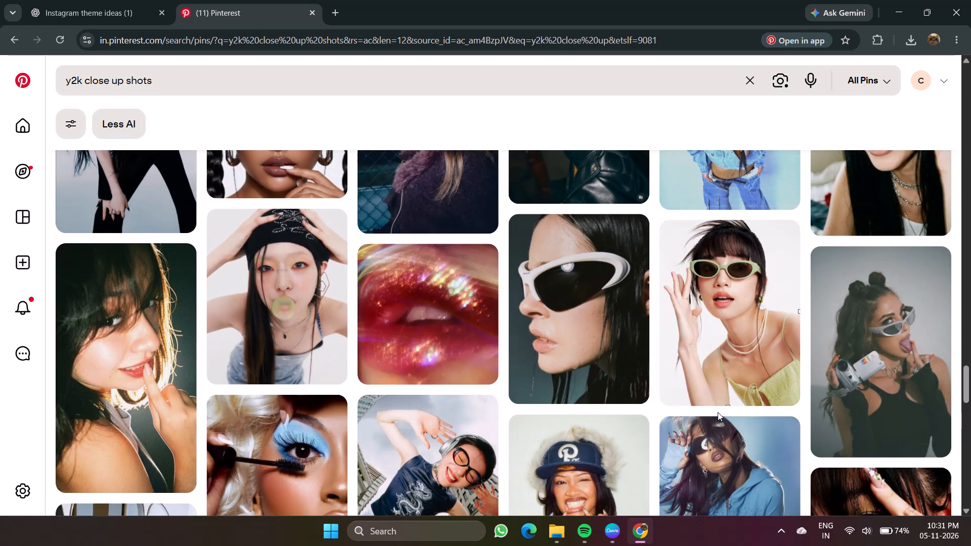
# Refine the Pinterest search to "y2k close up shots cute" and look through the pins for a suitable photo.
pyautogui.click(627, 80)
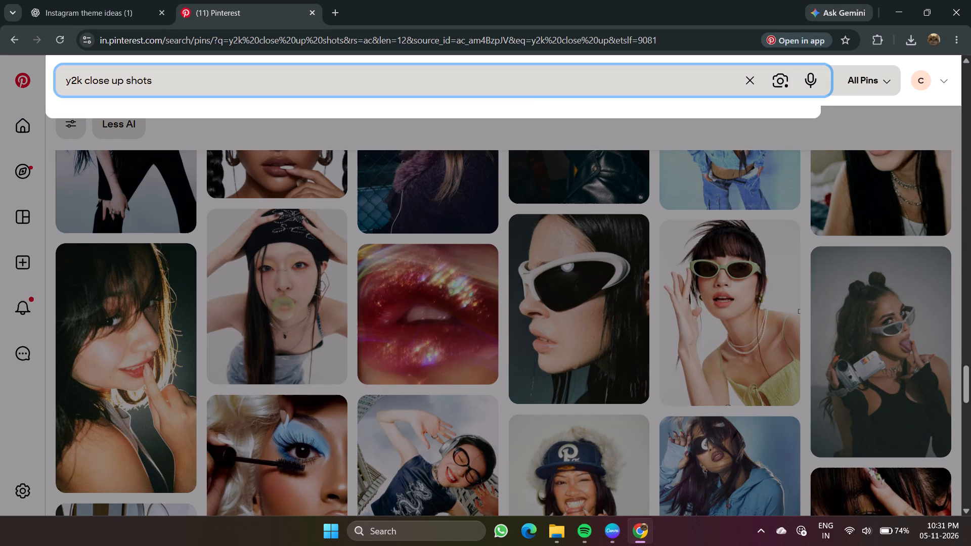
pyautogui.press('space')
pyautogui.write('cute')
pyautogui.press('Return')
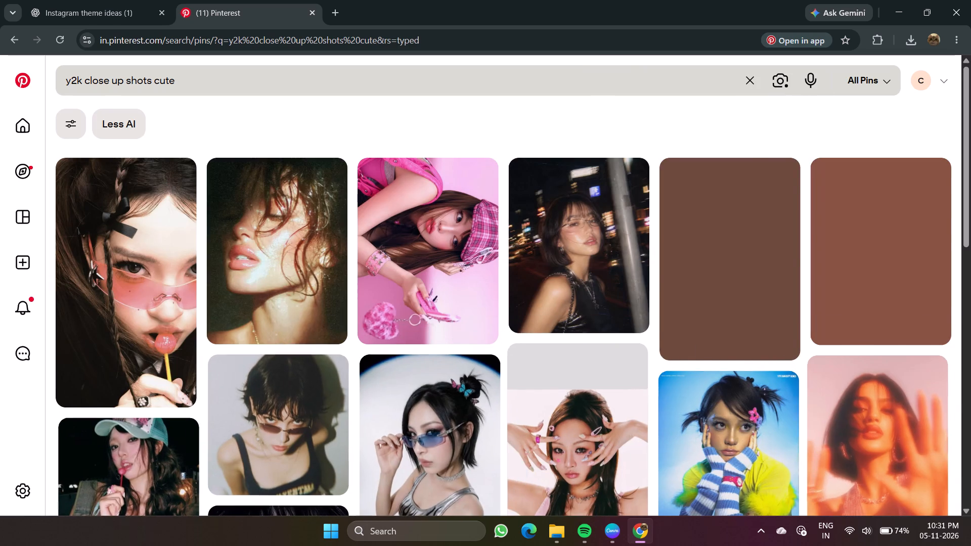
pyautogui.scroll(-1, 791, 343)
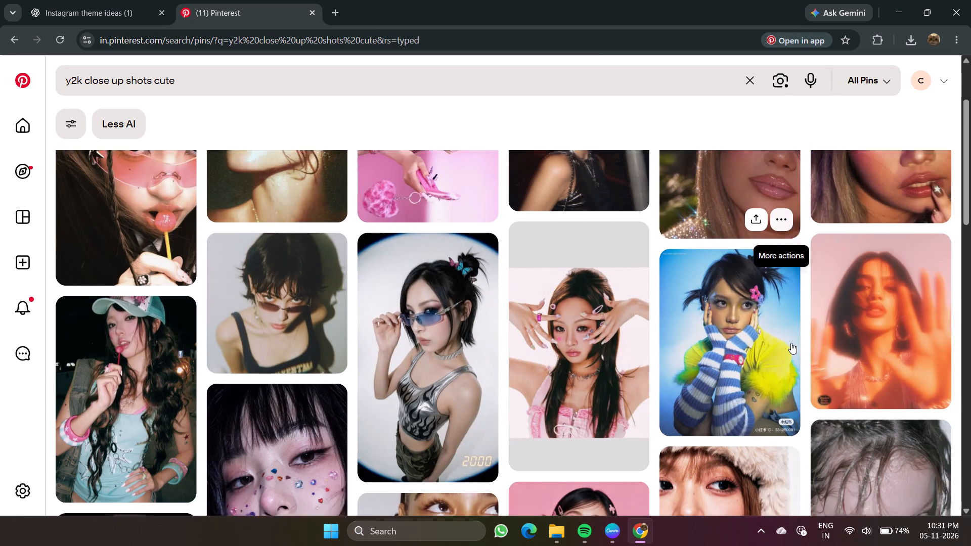
pyautogui.scroll(-3, 791, 343)
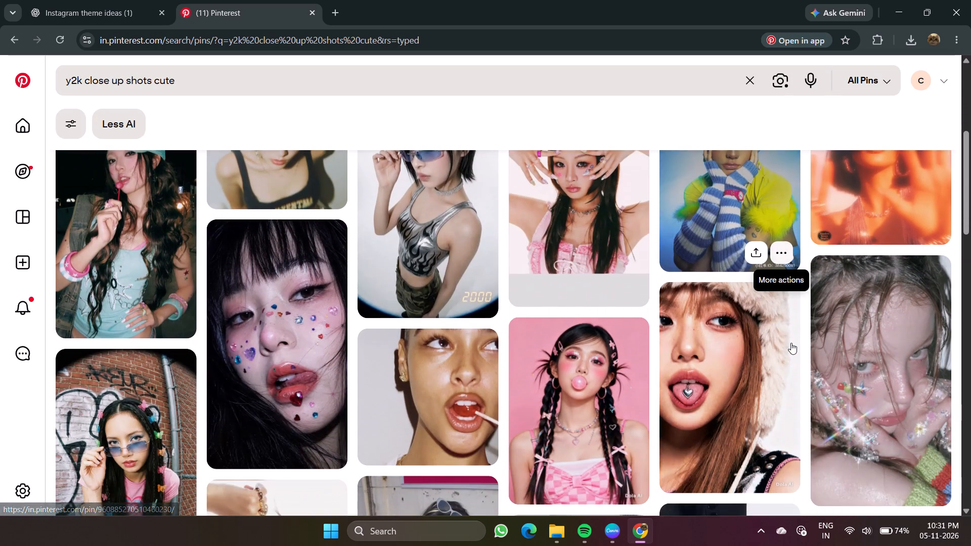
pyautogui.scroll(-1, 436, 325)
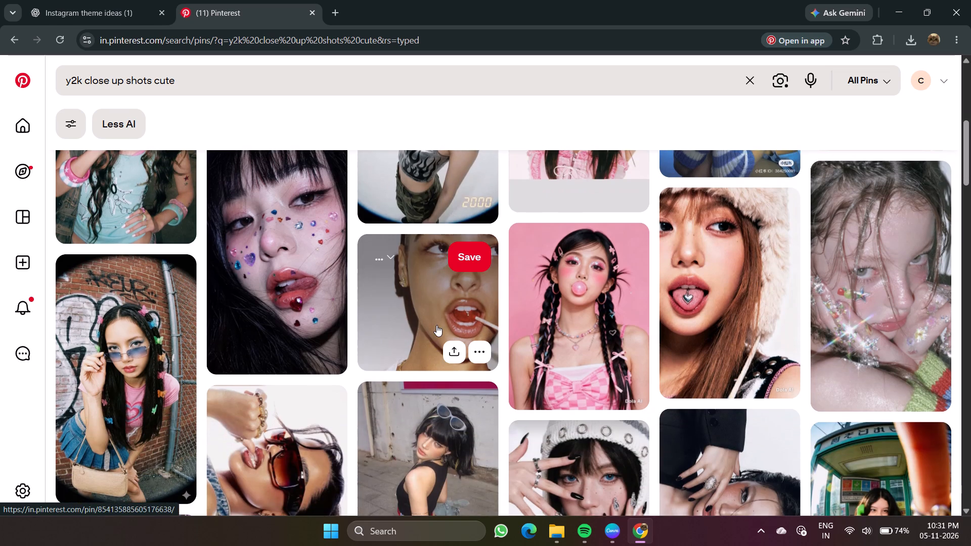
pyautogui.scroll(-1, 436, 325)
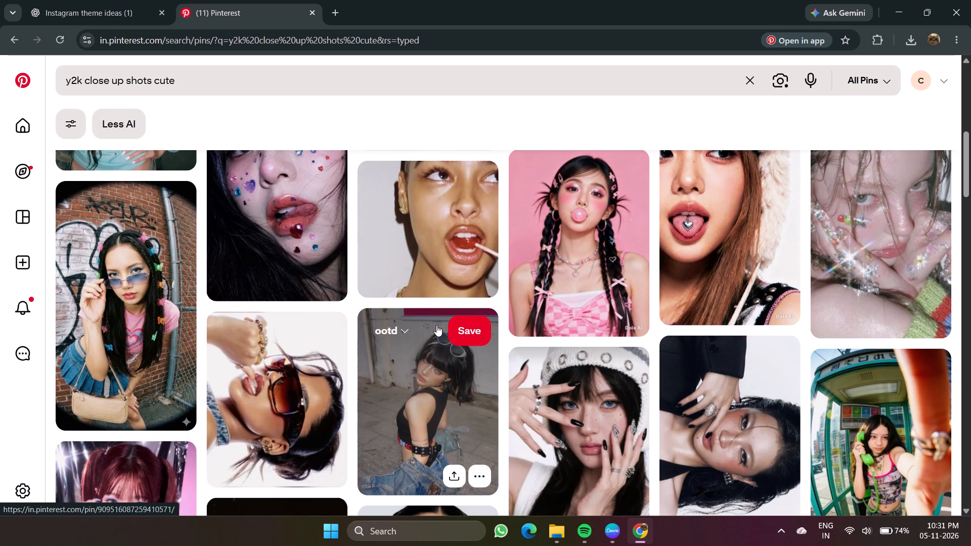
pyautogui.scroll(-4, 613, 444)
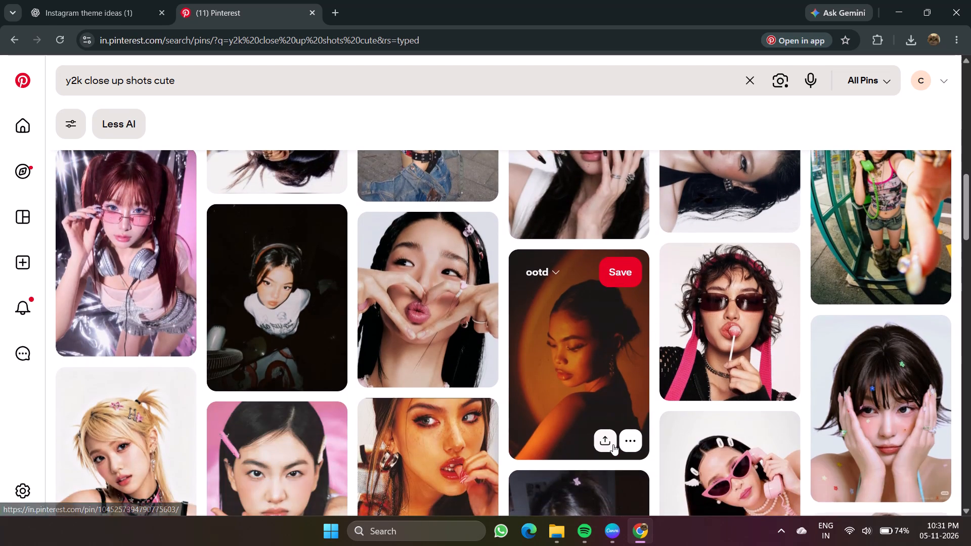
pyautogui.scroll(-2, 613, 444)
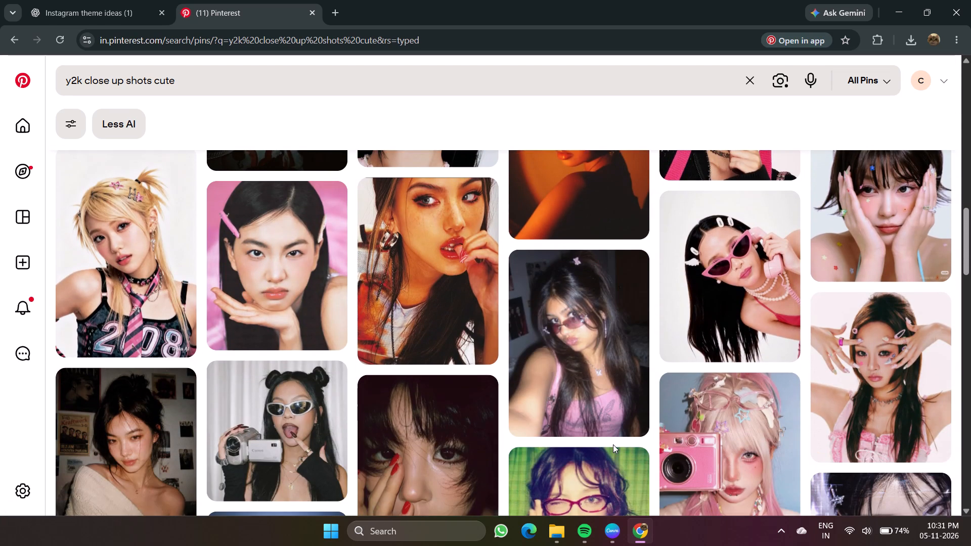
pyautogui.scroll(-2, 613, 444)
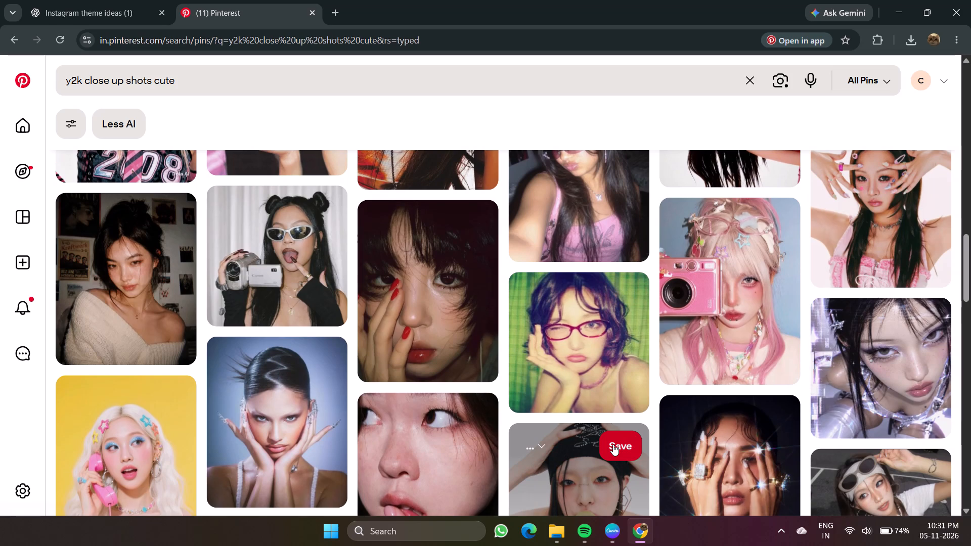
# Replace the Pinterest search with "internet girl aesthetic".
pyautogui.click(751, 83)
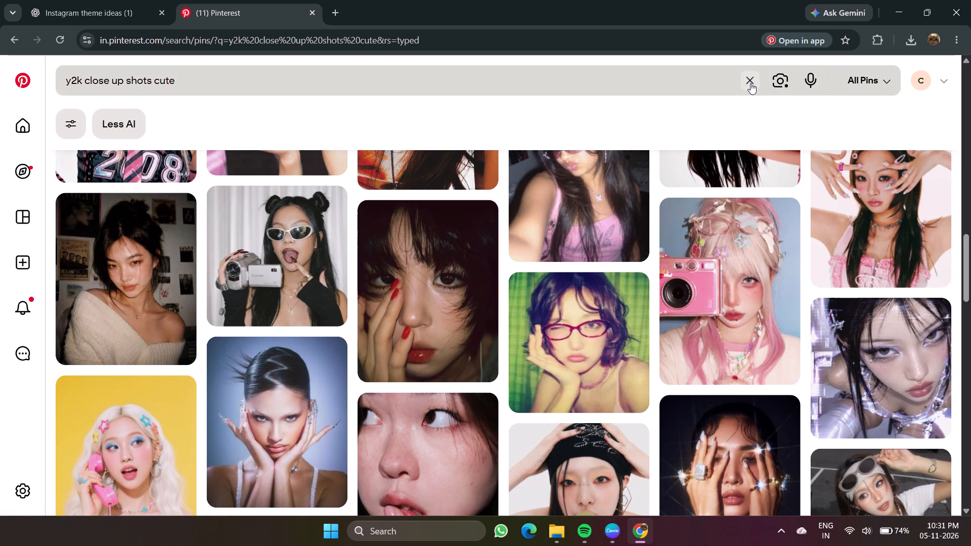
pyautogui.write('internet girl')
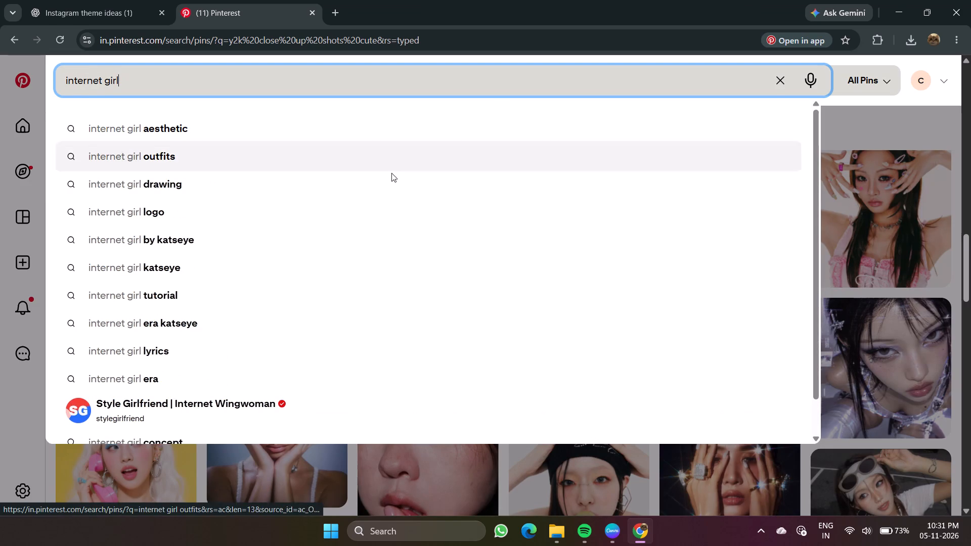
pyautogui.press('space')
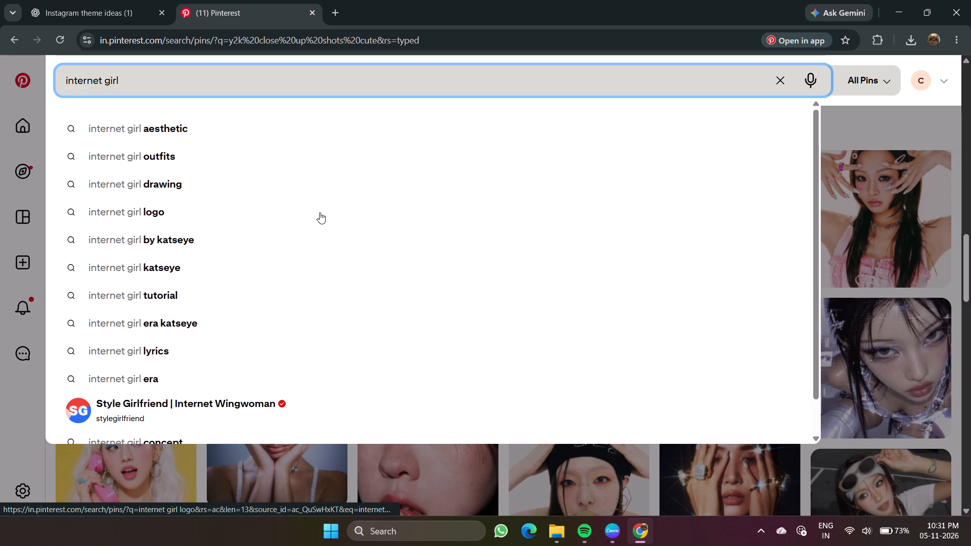
pyautogui.write('aes')
pyautogui.click(262, 123)
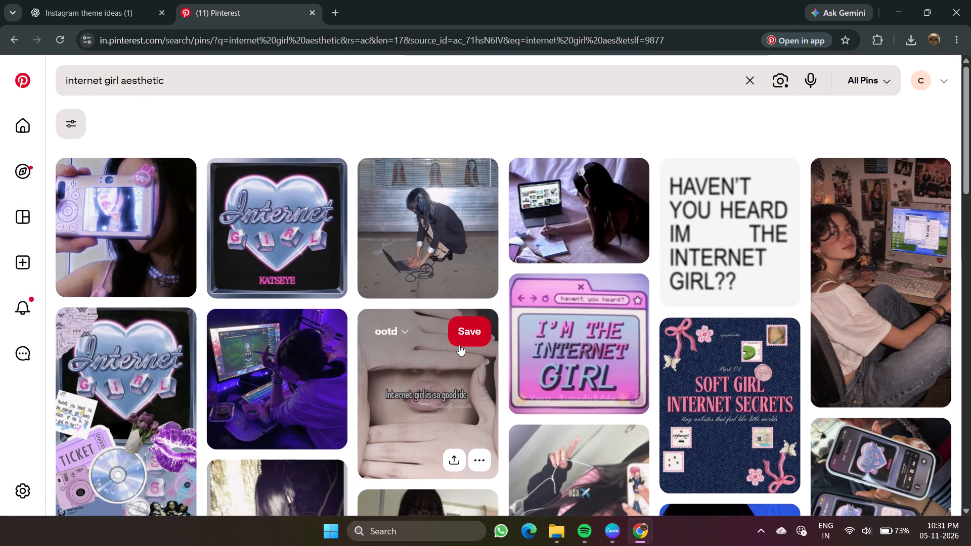
# Browse the "internet girl aesthetic" pins for a photograph that suits the Slide 6 AFTERHOURS page.
pyautogui.scroll(-5, 735, 408)
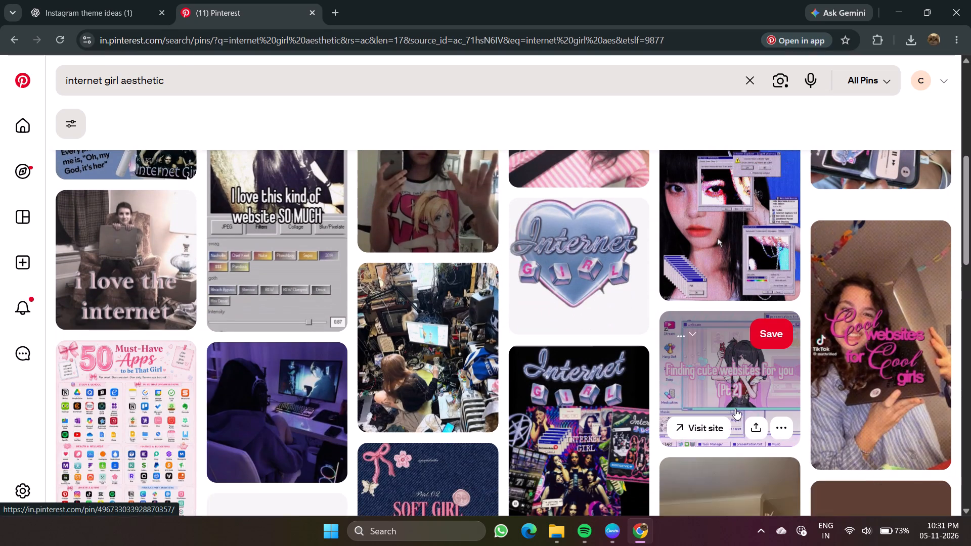
pyautogui.scroll(1, 735, 408)
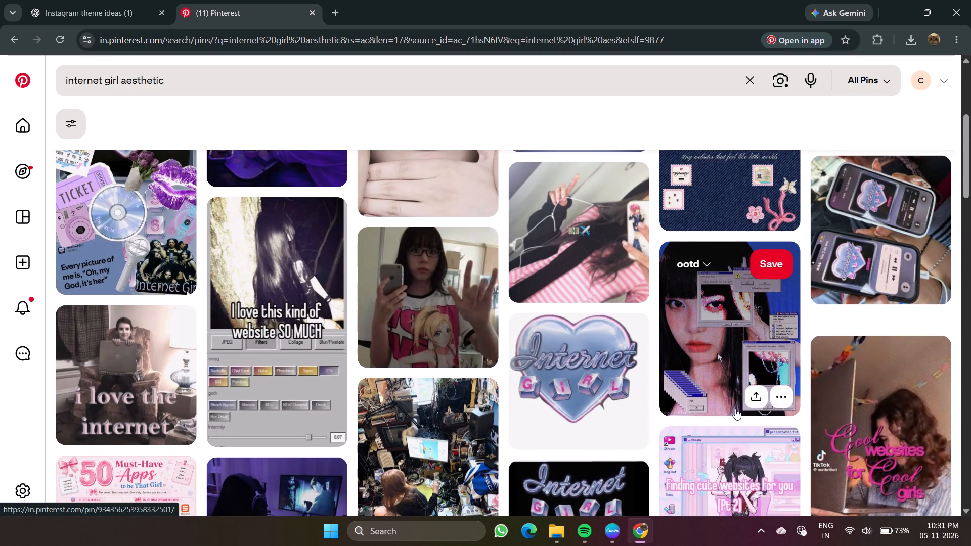
pyautogui.scroll(-2, 735, 408)
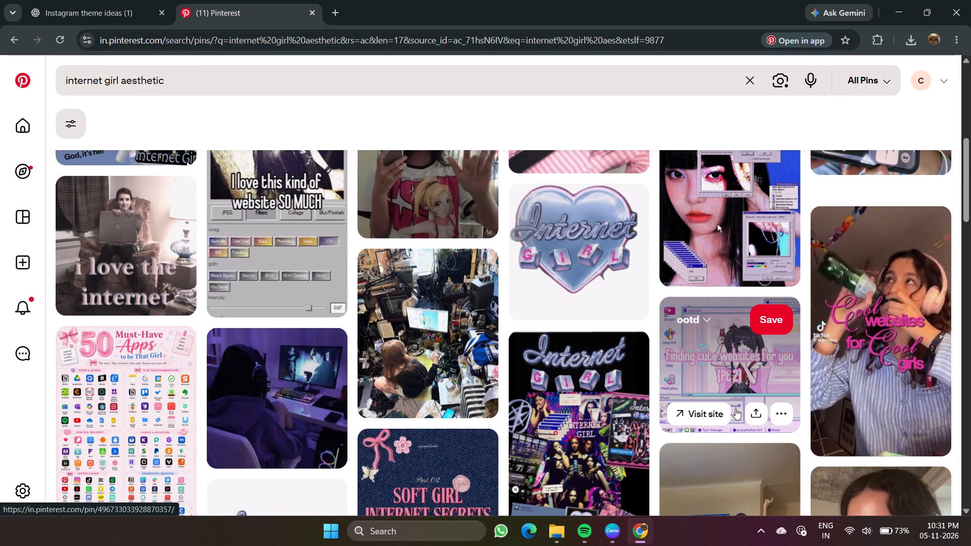
pyautogui.scroll(-2, 735, 408)
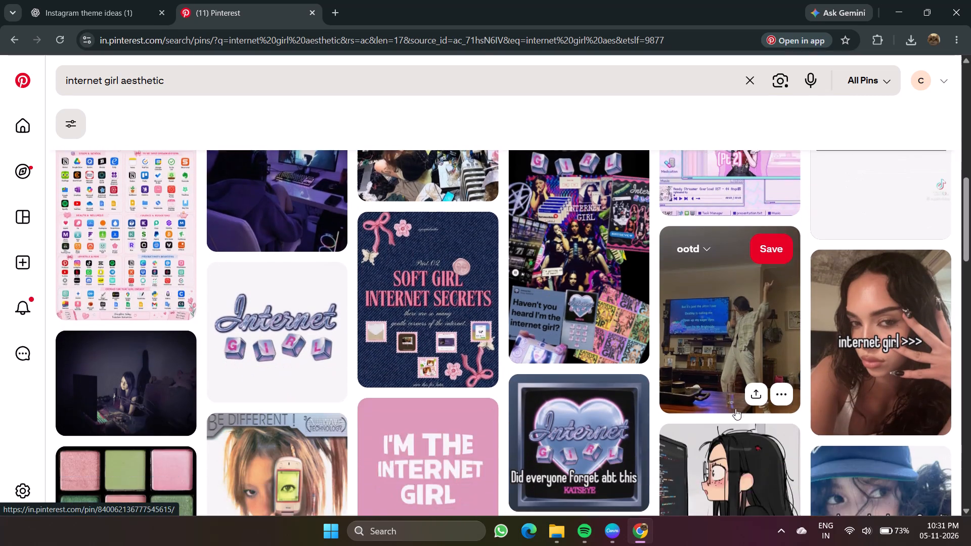
pyautogui.scroll(-6, 735, 408)
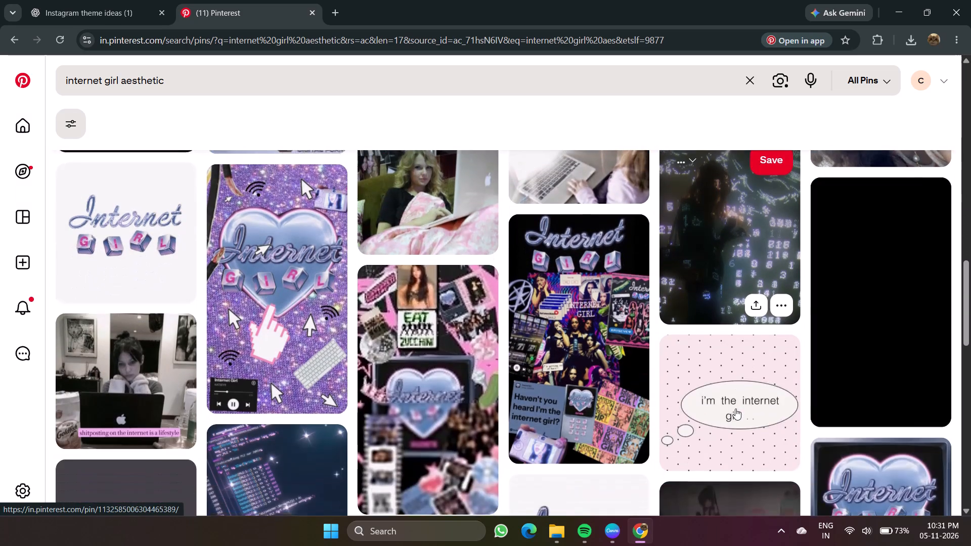
pyautogui.scroll(-2, 735, 408)
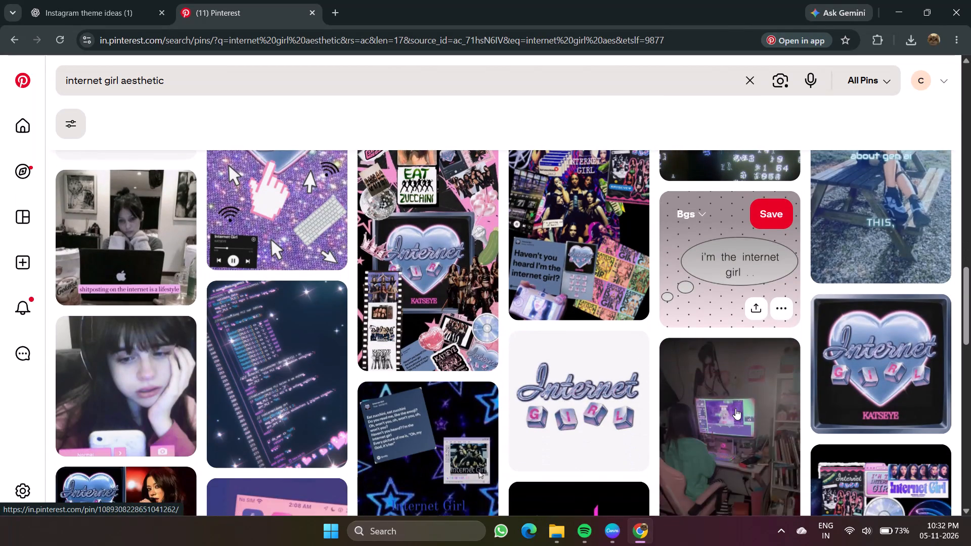
pyautogui.scroll(-6, 735, 408)
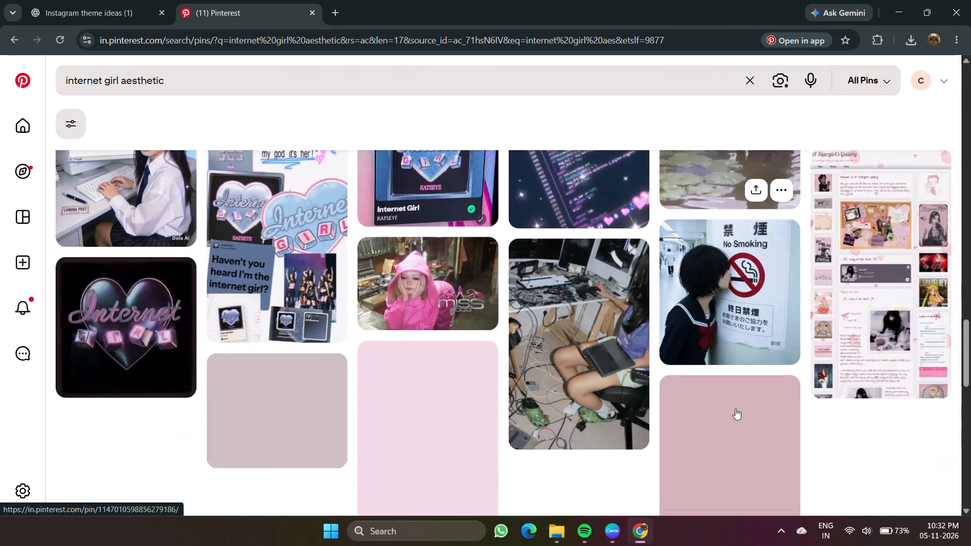
pyautogui.scroll(-4, 735, 408)
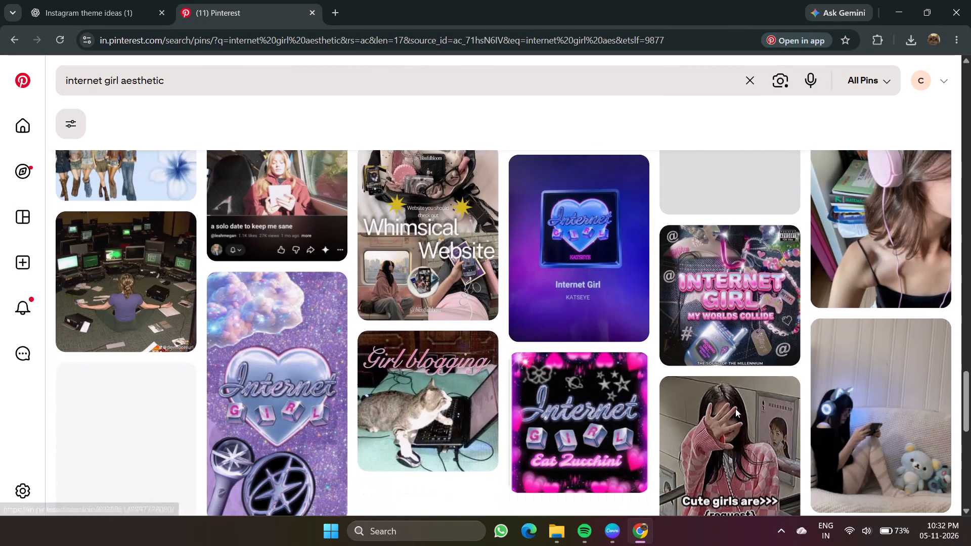
pyautogui.scroll(-1, 735, 408)
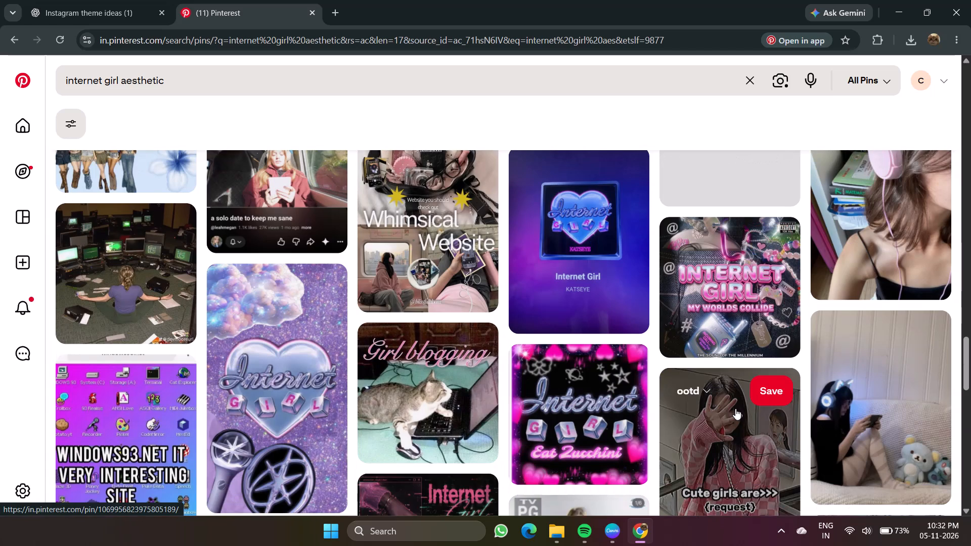
pyautogui.scroll(-2, 407, 178)
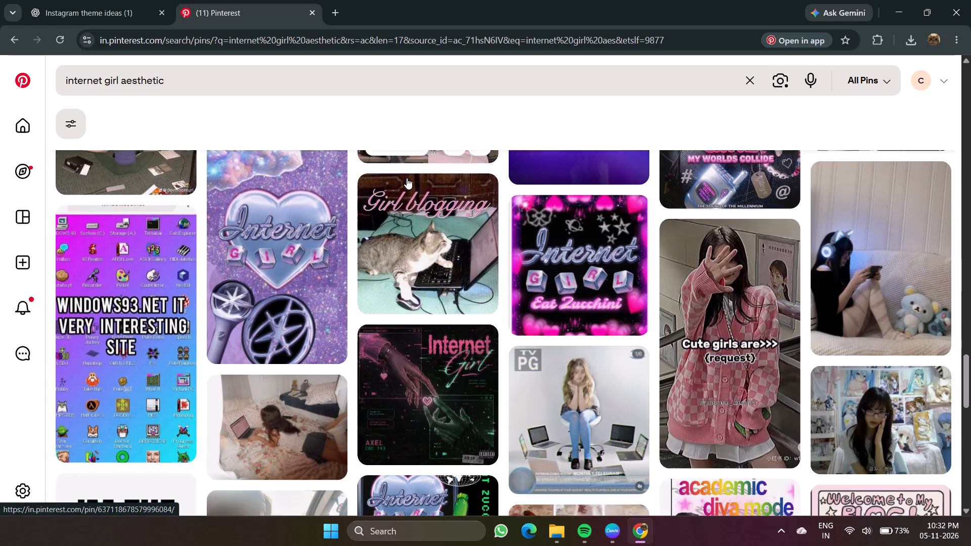
pyautogui.scroll(-5, 407, 178)
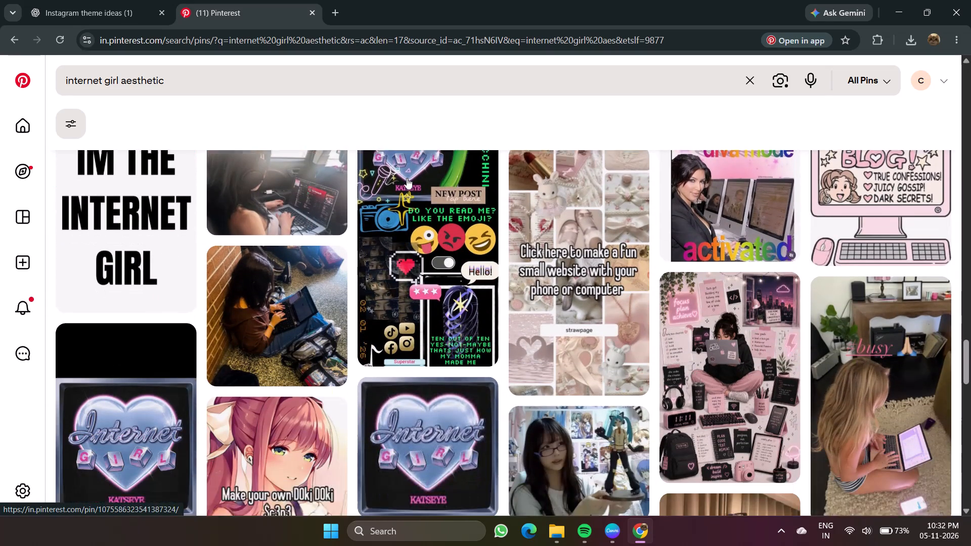
pyautogui.scroll(-1, 407, 178)
pyautogui.scroll(-1, 517, 331)
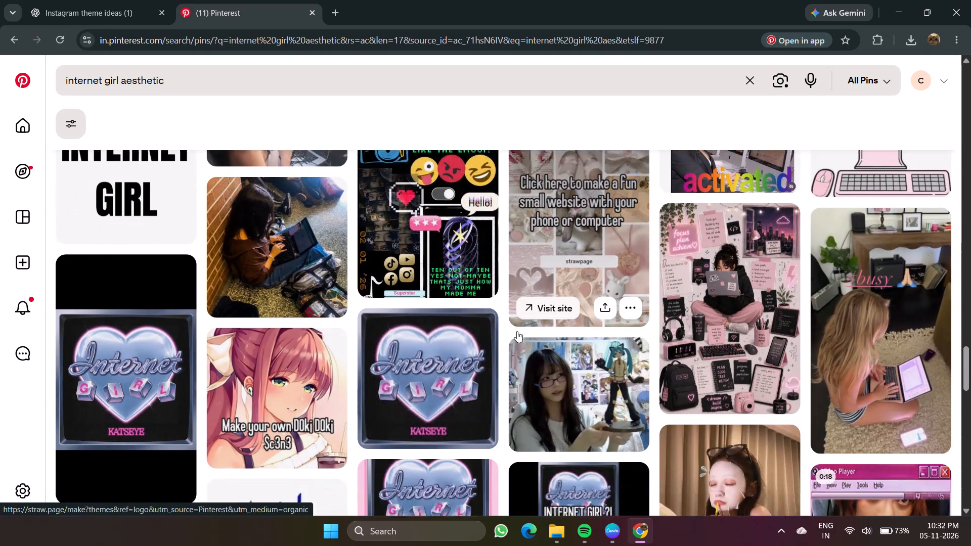
pyautogui.scroll(-5, 517, 331)
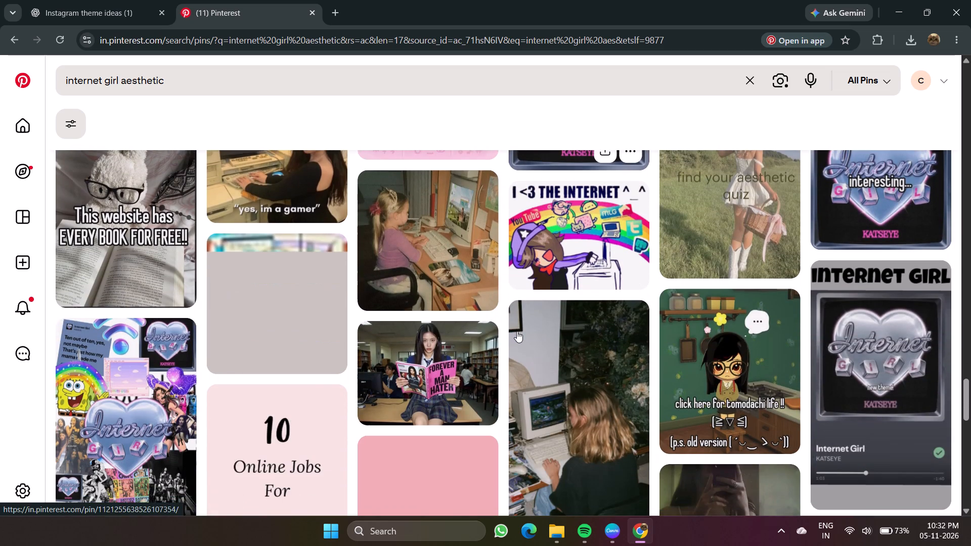
pyautogui.scroll(-3, 517, 331)
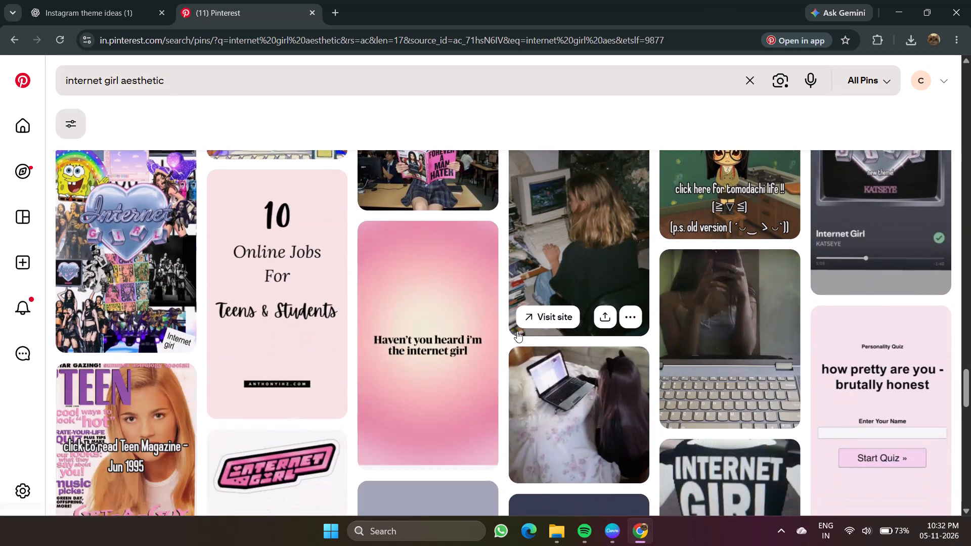
pyautogui.scroll(-2, 517, 331)
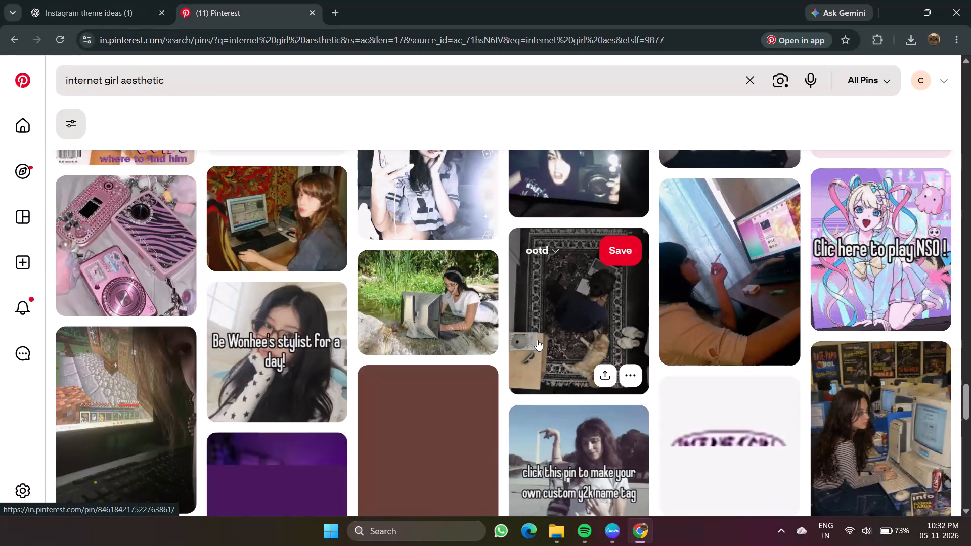
pyautogui.scroll(15, 537, 340)
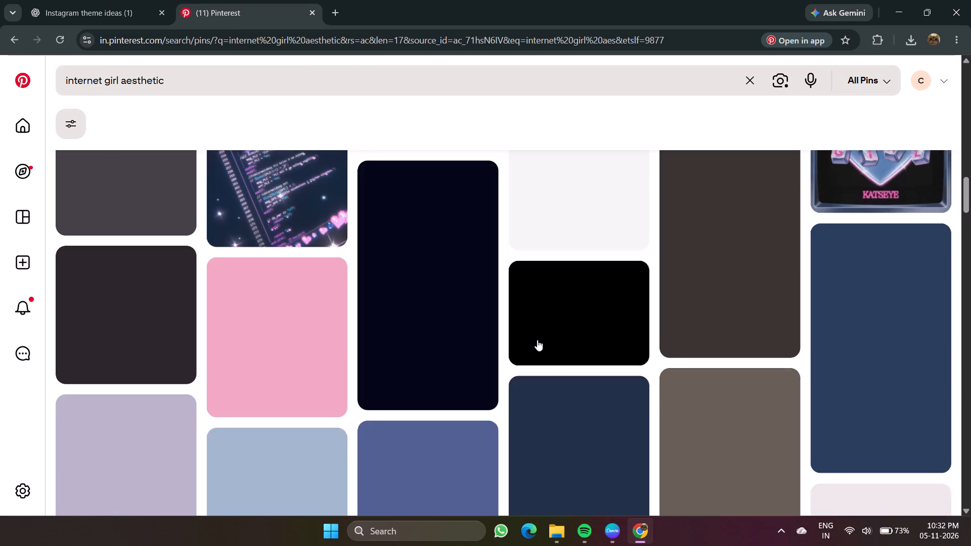
pyautogui.scroll(6, 537, 340)
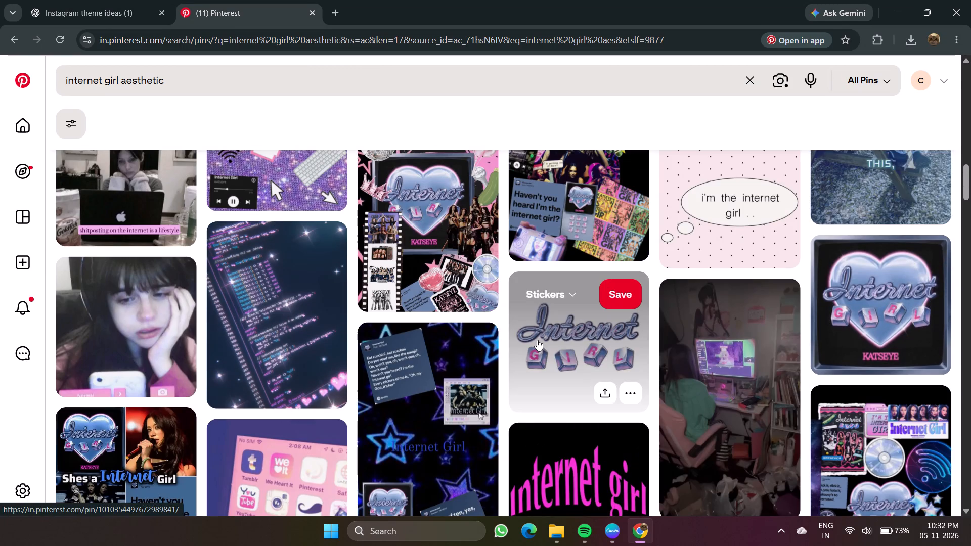
pyautogui.scroll(13, 537, 340)
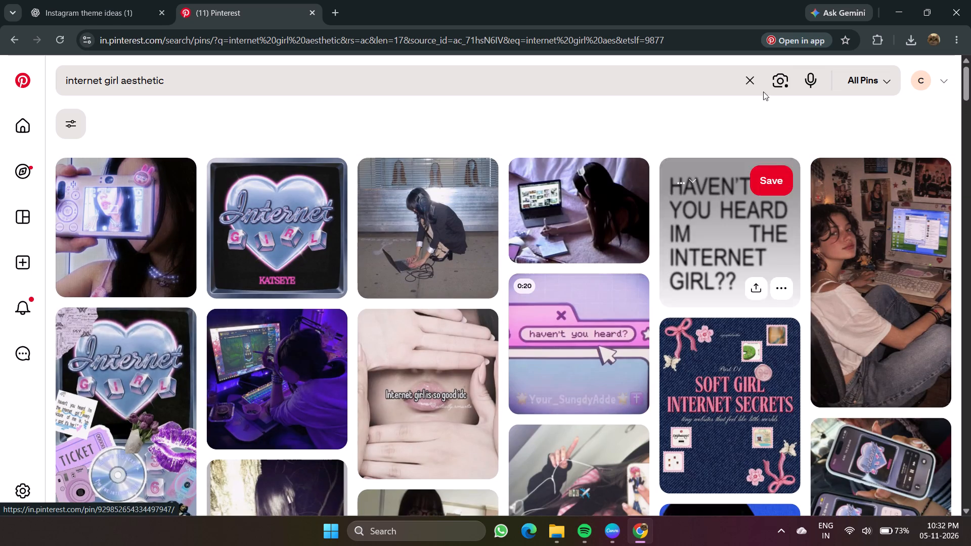
# Leave the "internet girl aesthetic" search and browse the Pinterest home feed for a moody editorial photograph suited to Slide 6 AFTERHOURS.
pyautogui.click(747, 71)
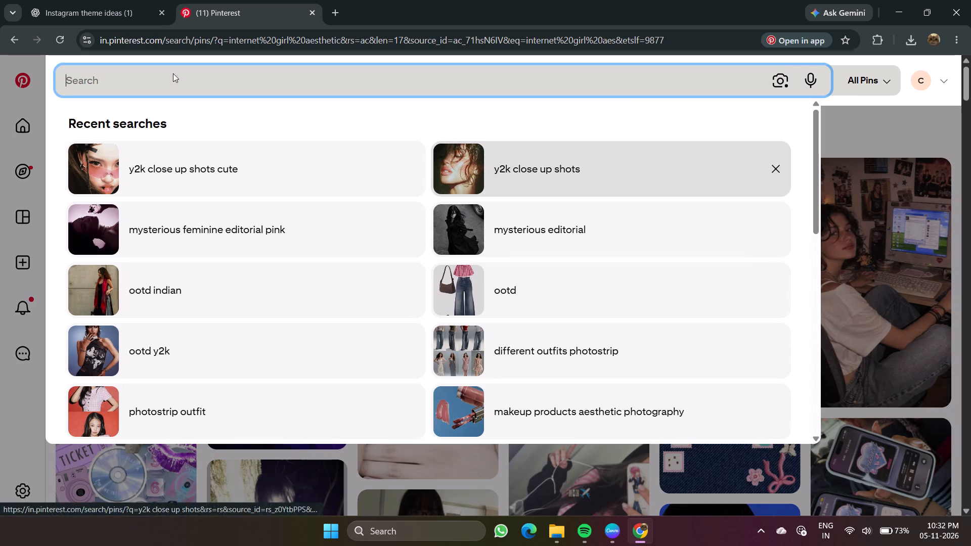
pyautogui.doubleClick(21, 121)
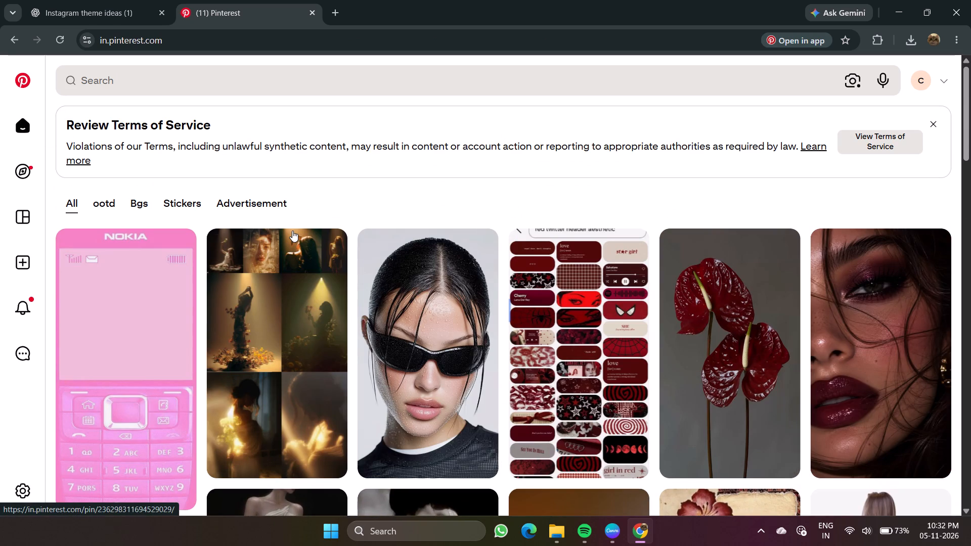
pyautogui.scroll(-6, 293, 219)
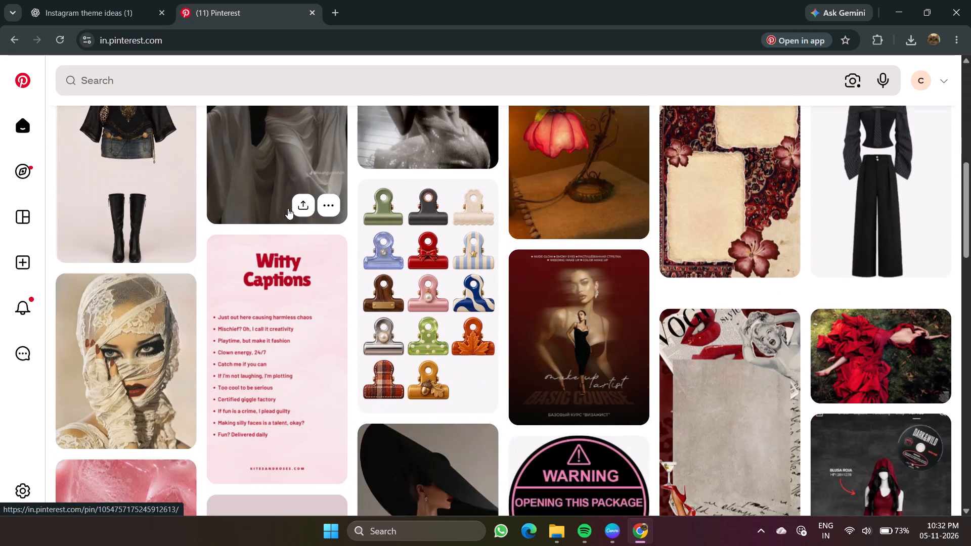
pyautogui.scroll(-5, 288, 208)
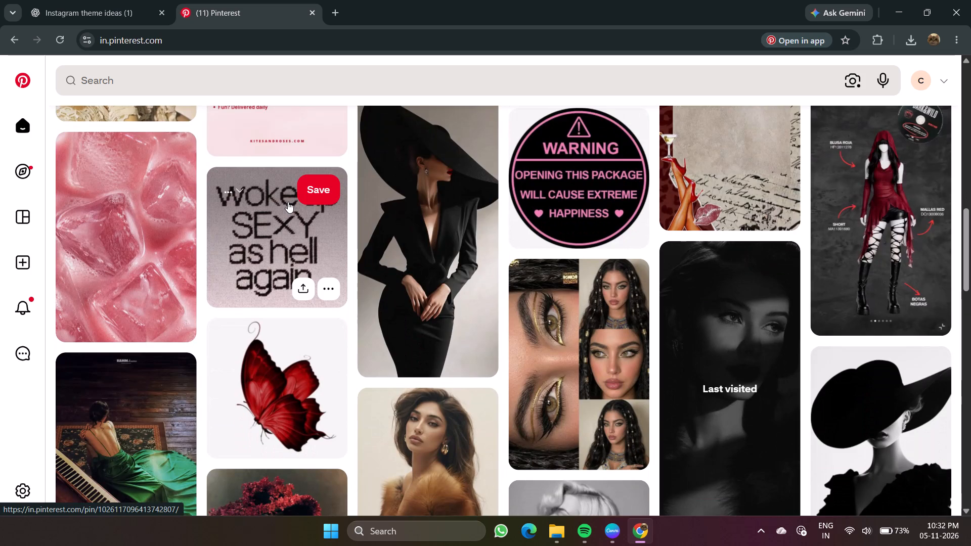
pyautogui.scroll(-8, 288, 202)
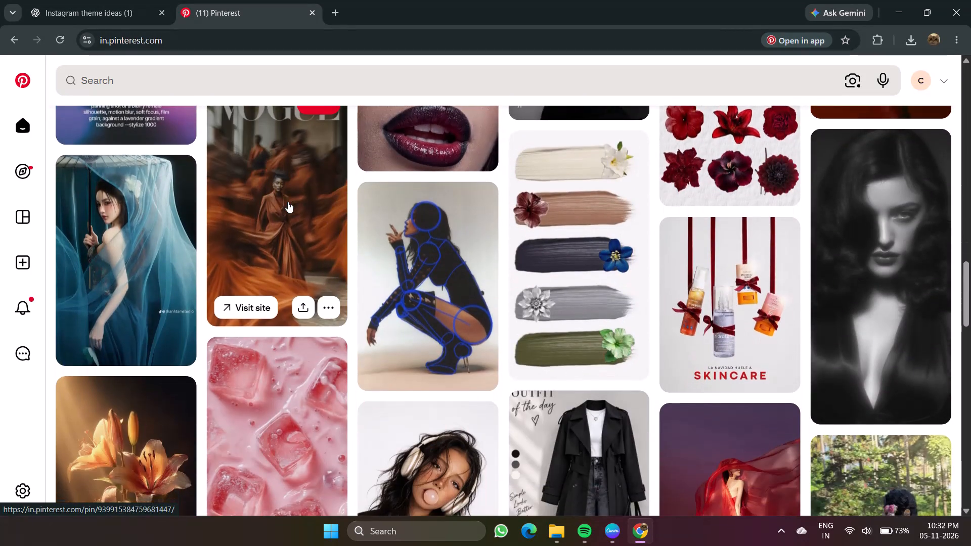
pyautogui.scroll(-6, 288, 202)
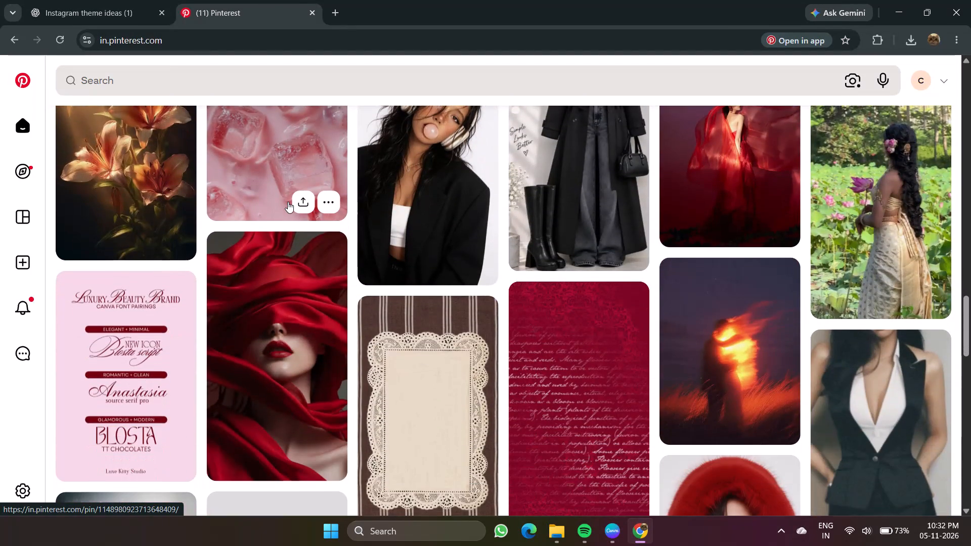
pyautogui.scroll(-4, 288, 202)
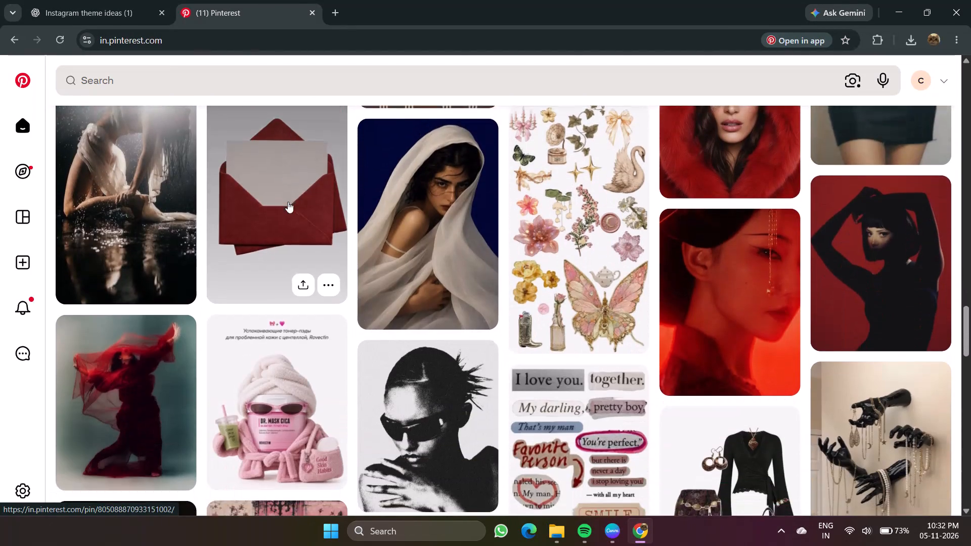
pyautogui.hscroll(-2, 288, 202)
pyautogui.scroll(-4, 288, 202)
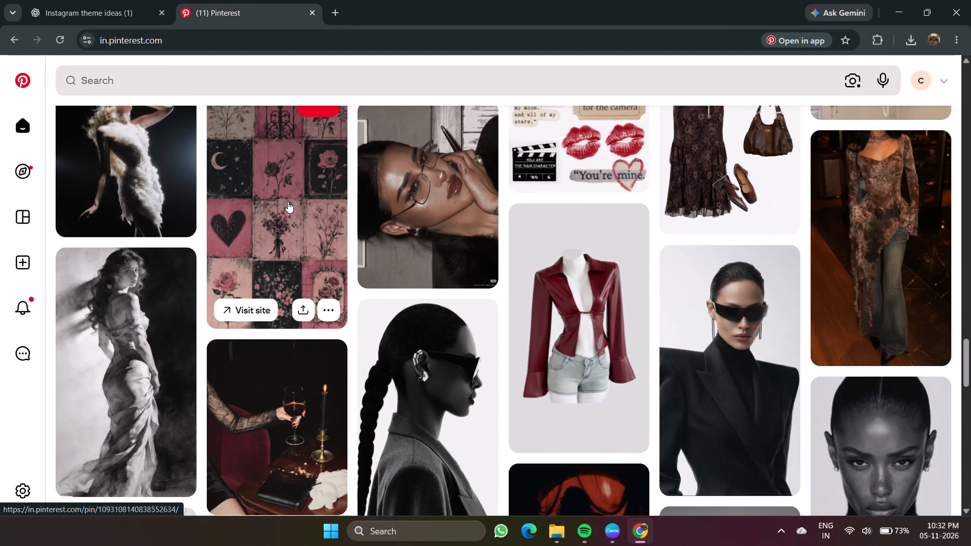
pyautogui.hscroll(-6, 288, 202)
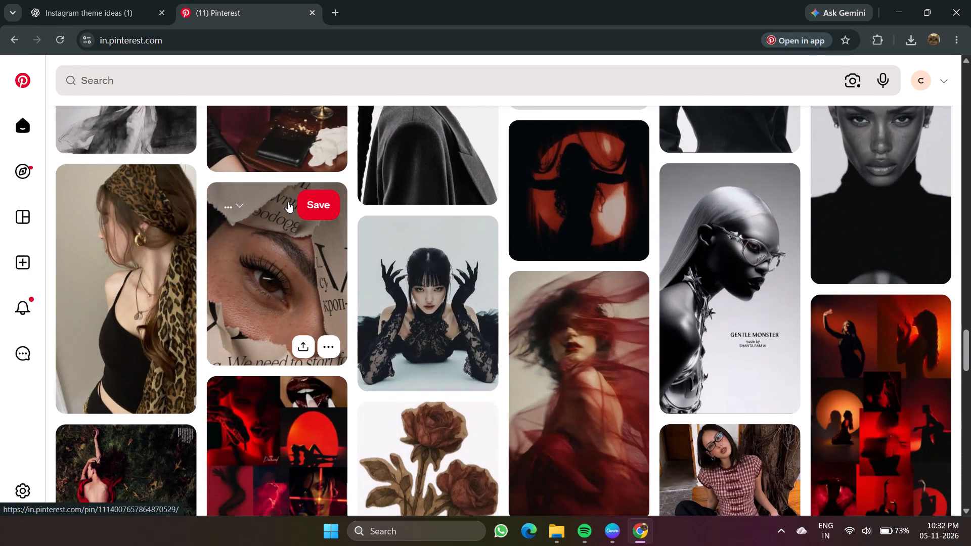
pyautogui.scroll(-2, 288, 202)
pyautogui.hscroll(-4, 288, 202)
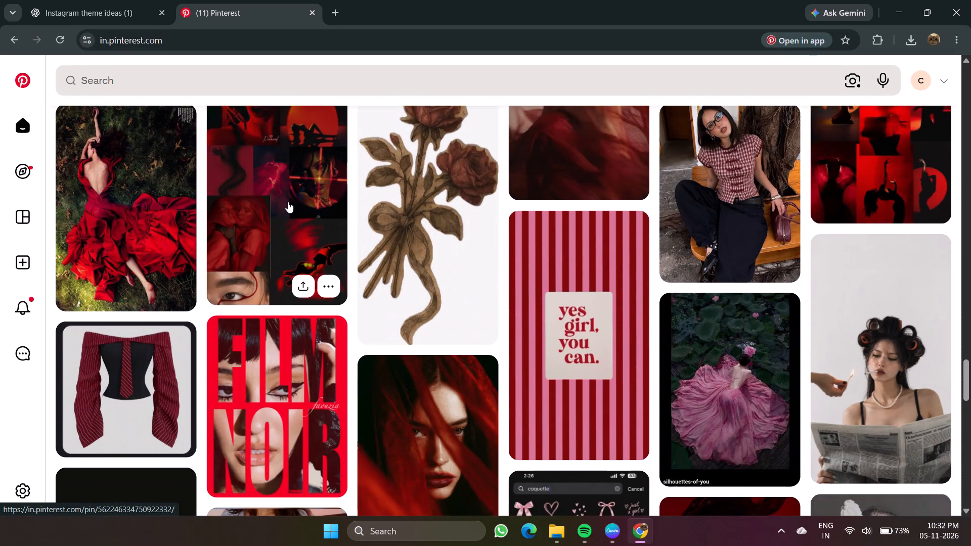
pyautogui.scroll(-6, 288, 202)
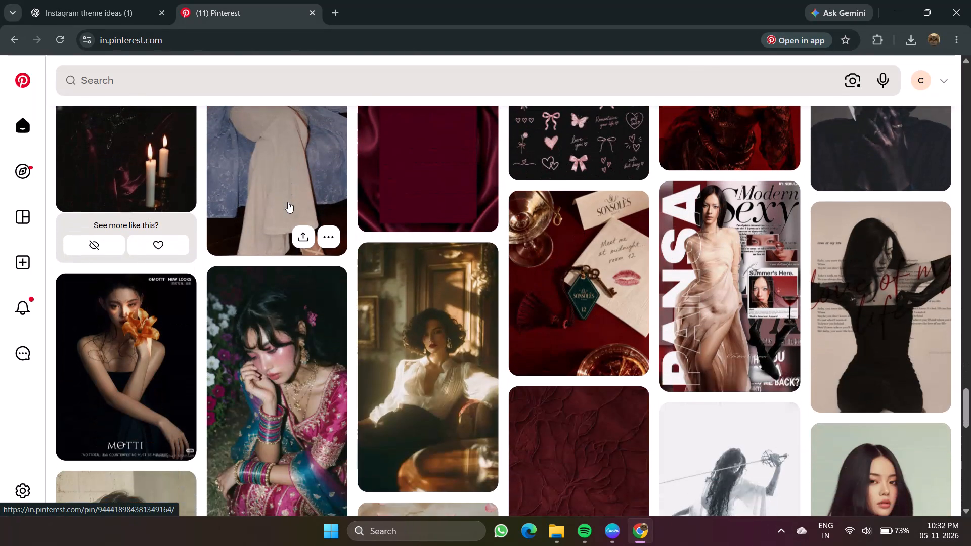
pyautogui.scroll(-1, 288, 202)
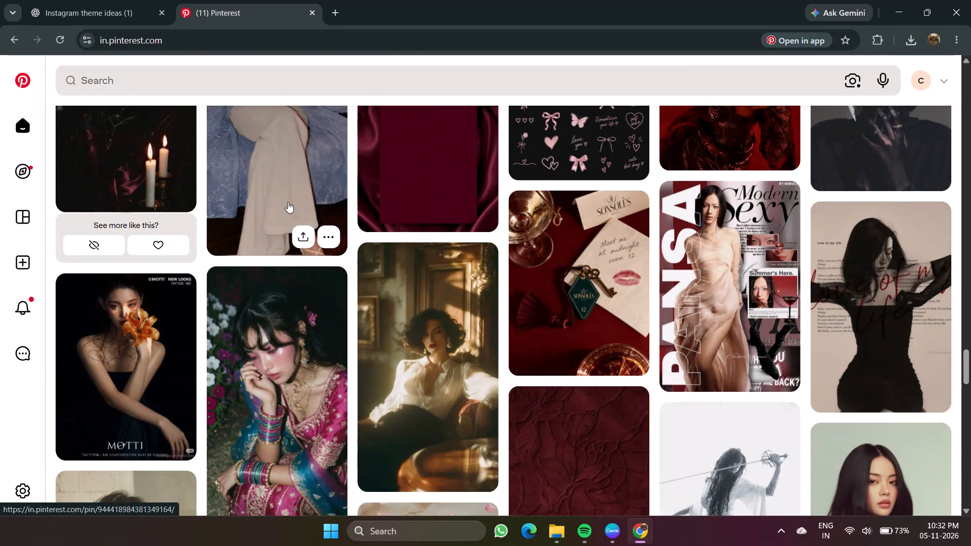
pyautogui.scroll(-5, 288, 202)
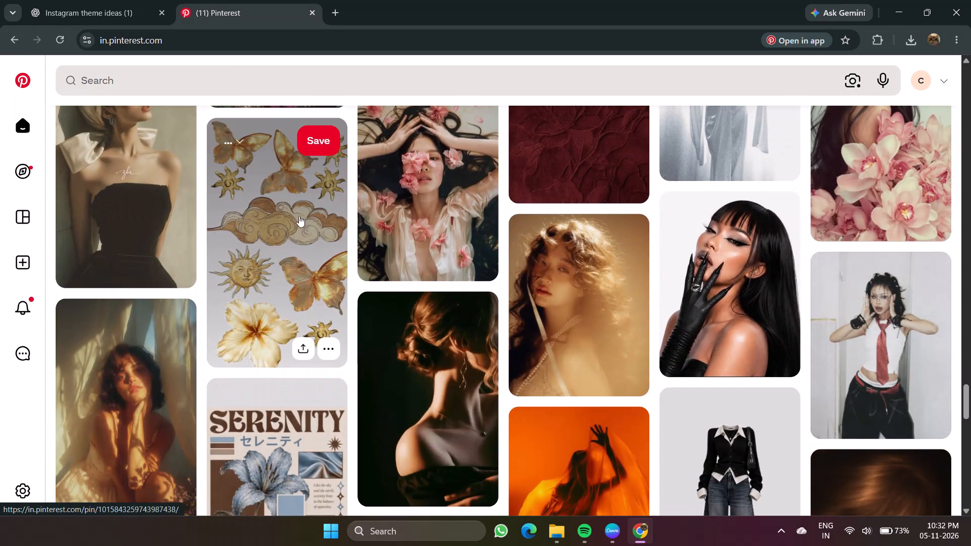
pyautogui.scroll(-6, 419, 361)
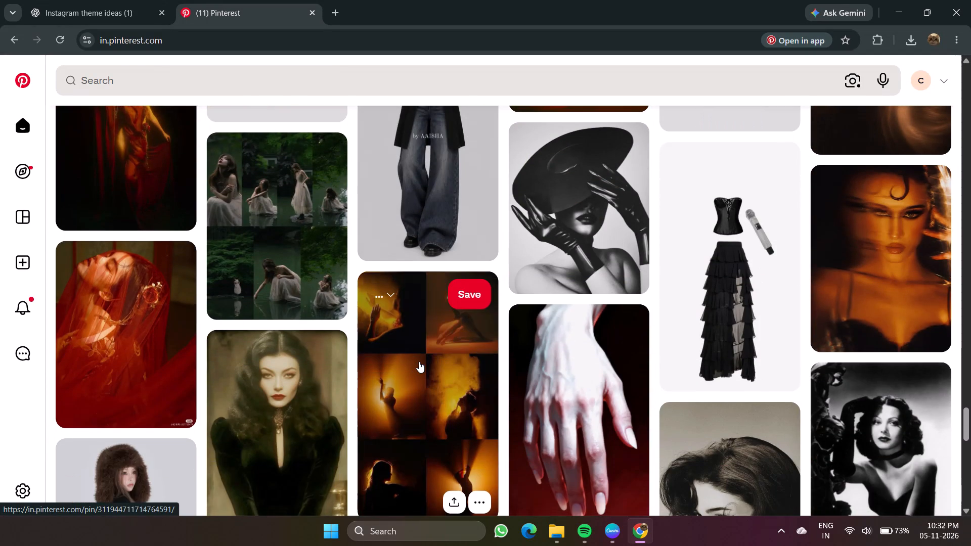
pyautogui.scroll(-2, 637, 458)
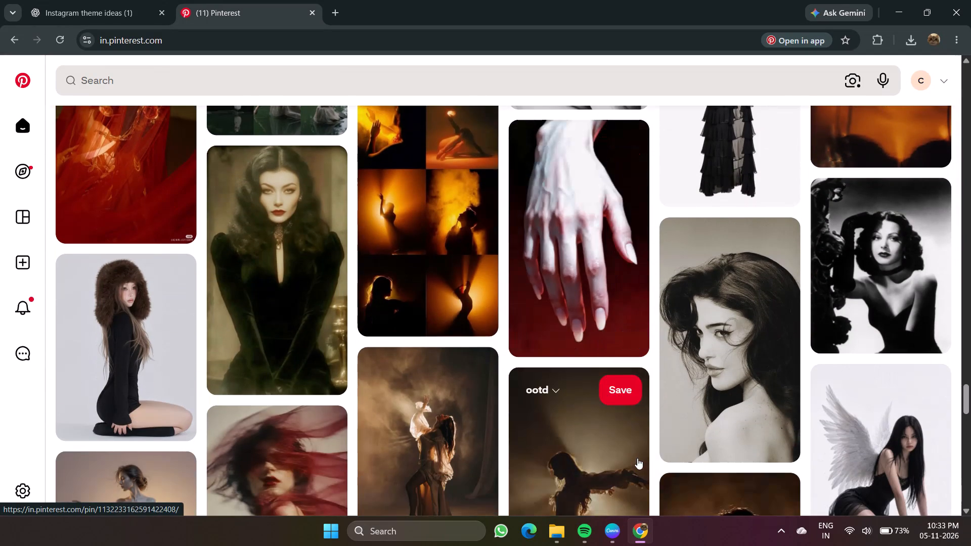
pyautogui.scroll(-7, 637, 458)
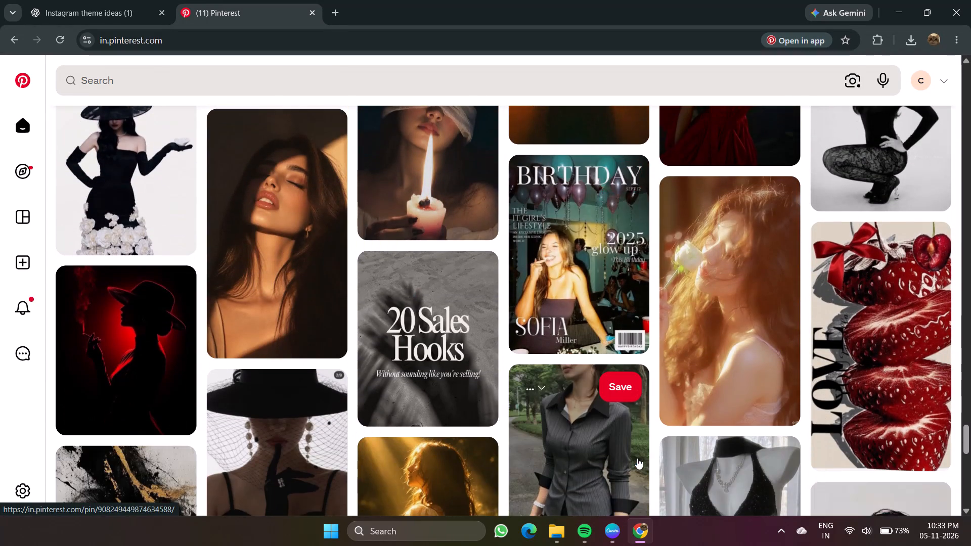
pyautogui.scroll(-5, 637, 458)
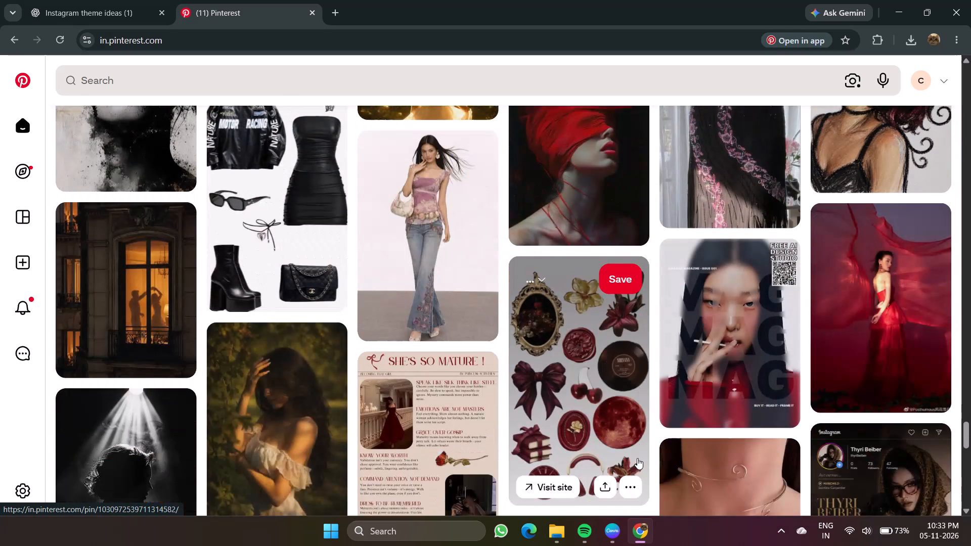
pyautogui.scroll(-2, 637, 458)
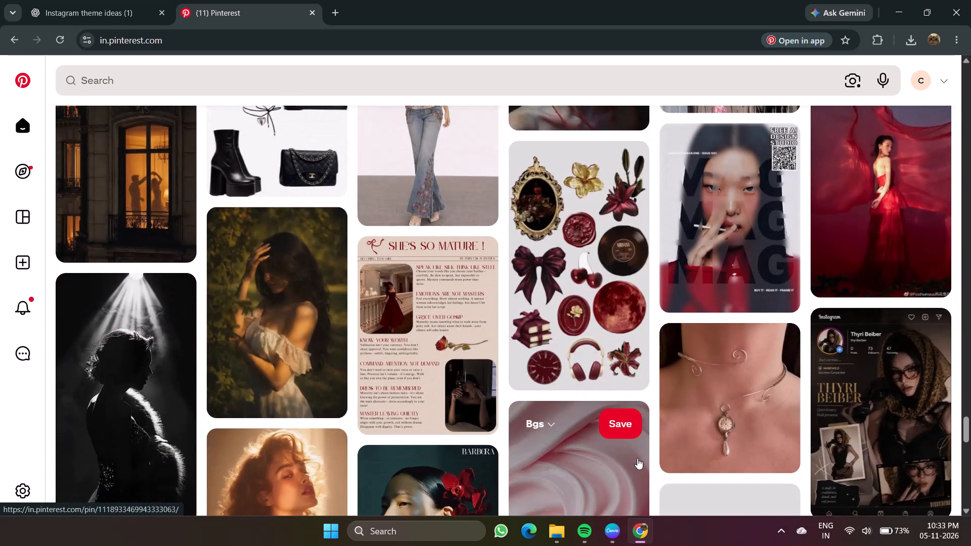
pyautogui.scroll(-2, 637, 458)
pyautogui.hscroll(1, 637, 458)
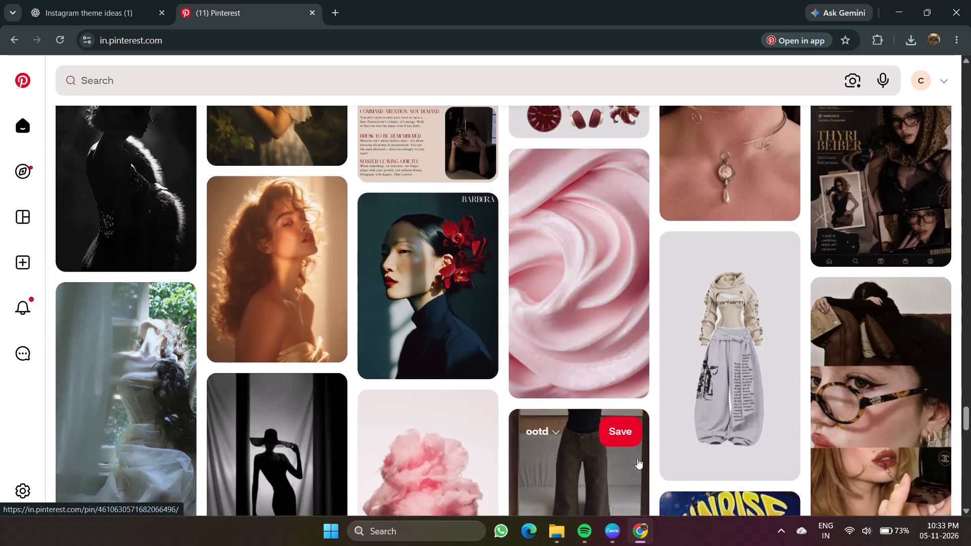
pyautogui.hscroll(1, 637, 458)
pyautogui.scroll(2, 637, 458)
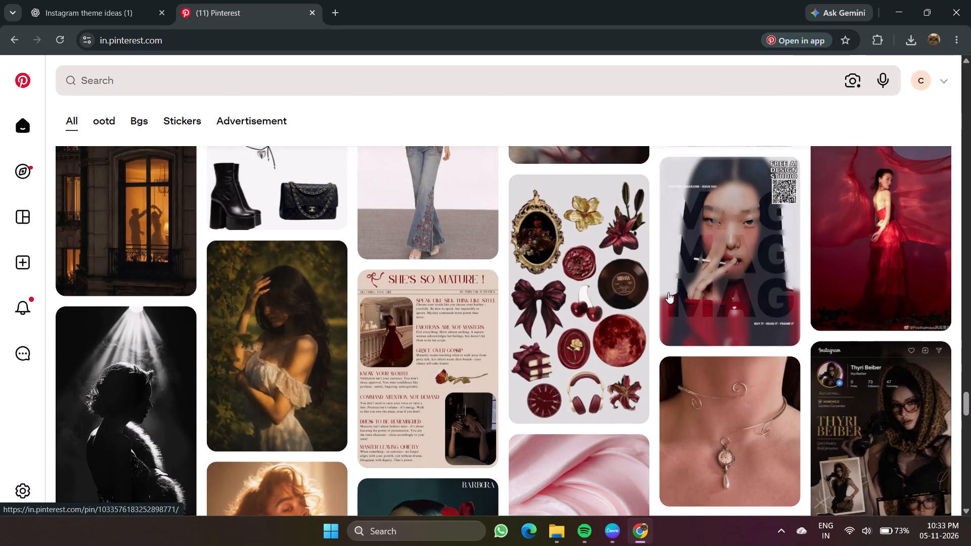
# Open the blurred "MAG MAG MAG" magazine cover pin, look through its related designs, and return to the home feed.
pyautogui.click(691, 281)
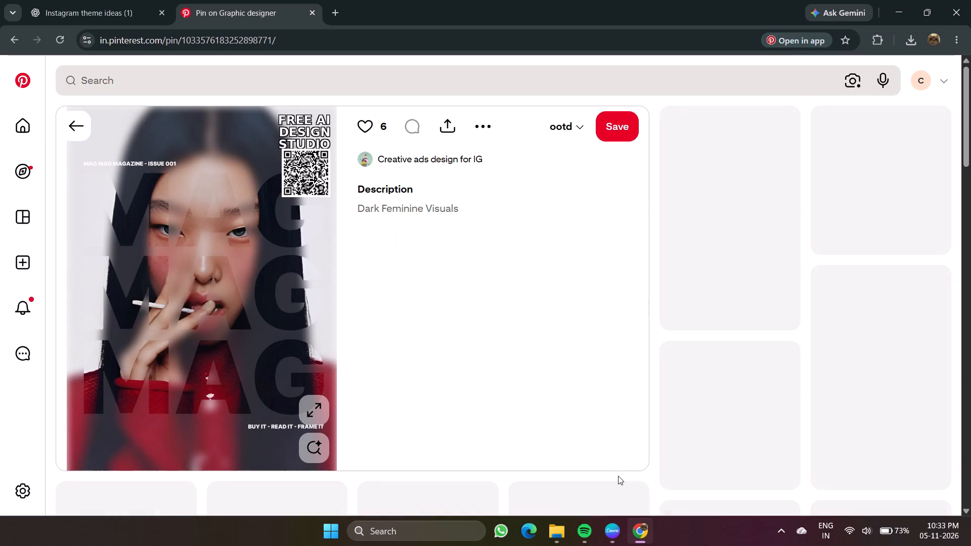
pyautogui.scroll(-4, 618, 476)
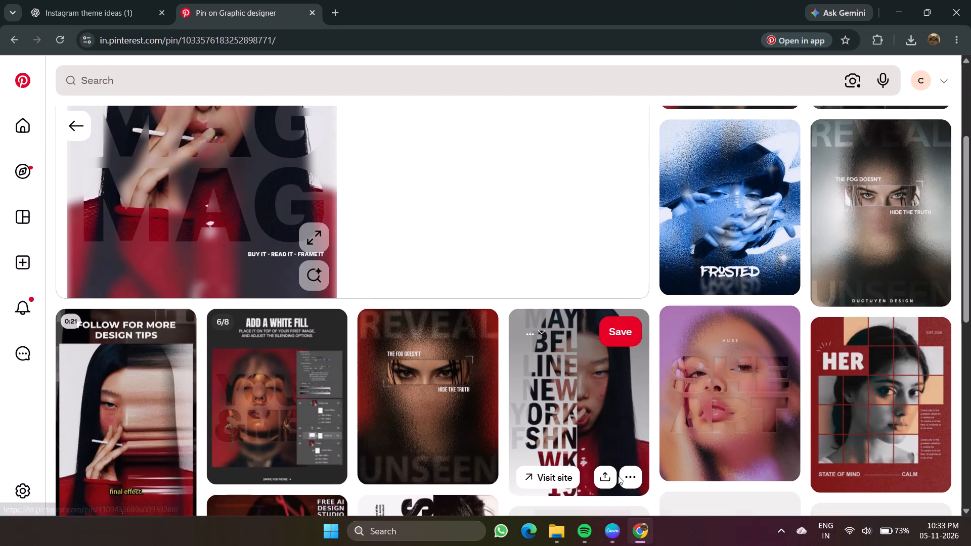
pyautogui.scroll(-2, 618, 476)
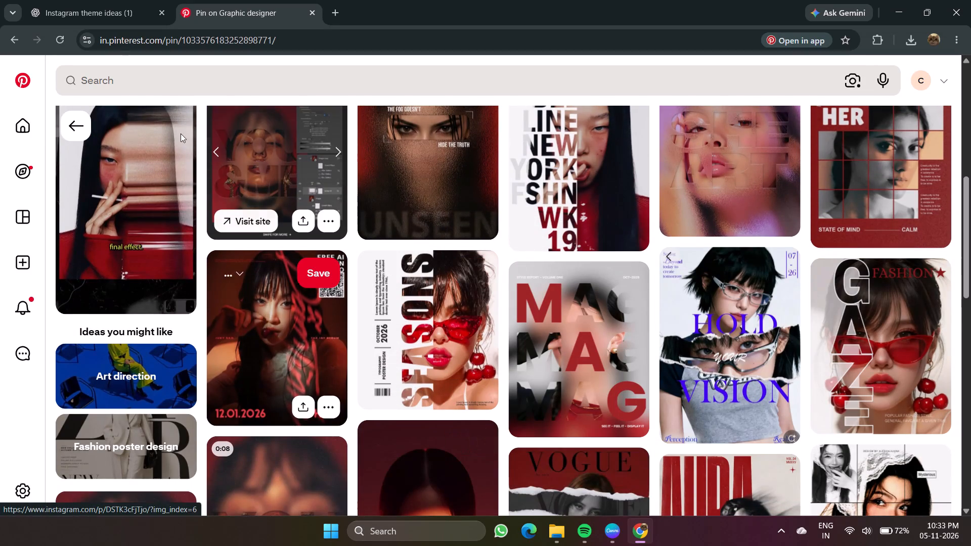
pyautogui.click(18, 33)
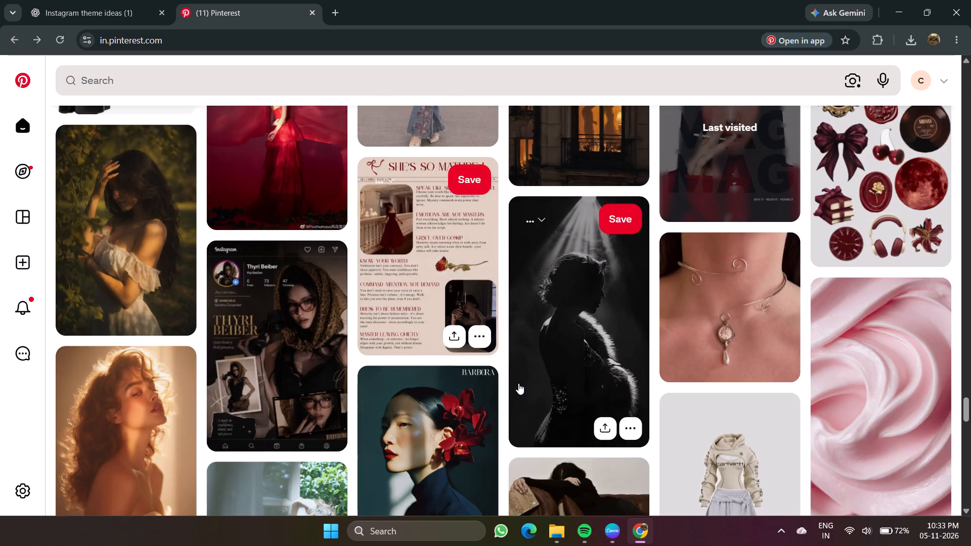
# Browse further through the Pinterest home feed for dark feminine or editorial imagery that fits the AFTERHOURS page.
pyautogui.scroll(-8, 518, 383)
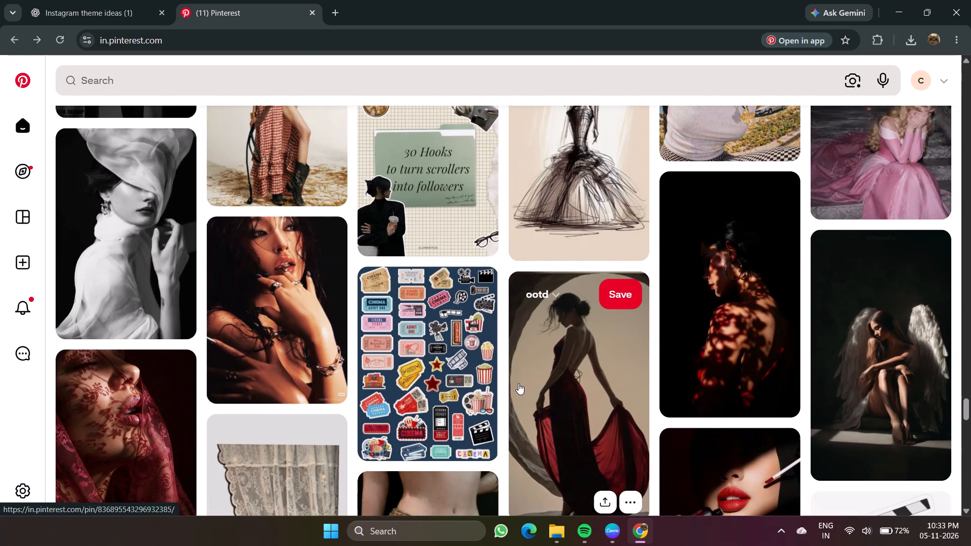
pyautogui.scroll(-2, 518, 383)
pyautogui.scroll(-3, 673, 299)
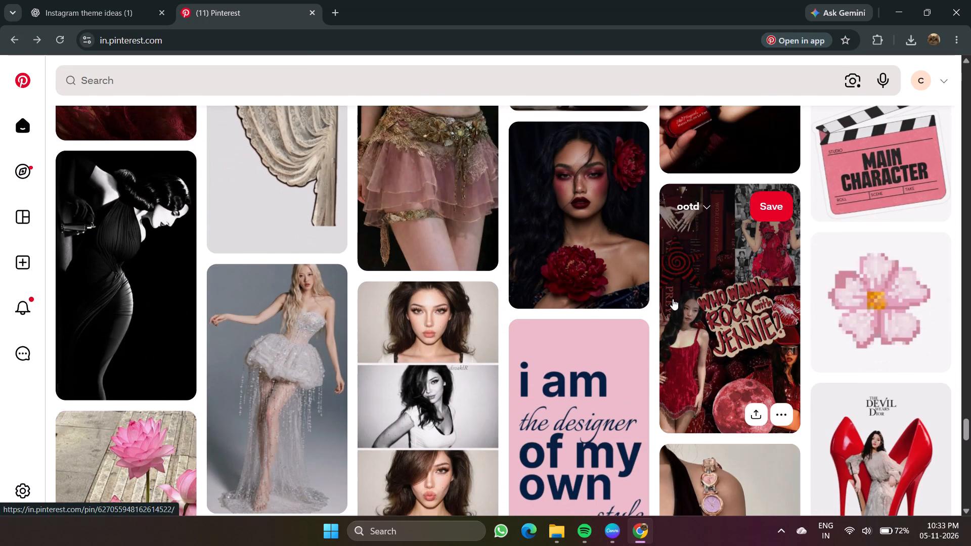
pyautogui.scroll(-1, 673, 299)
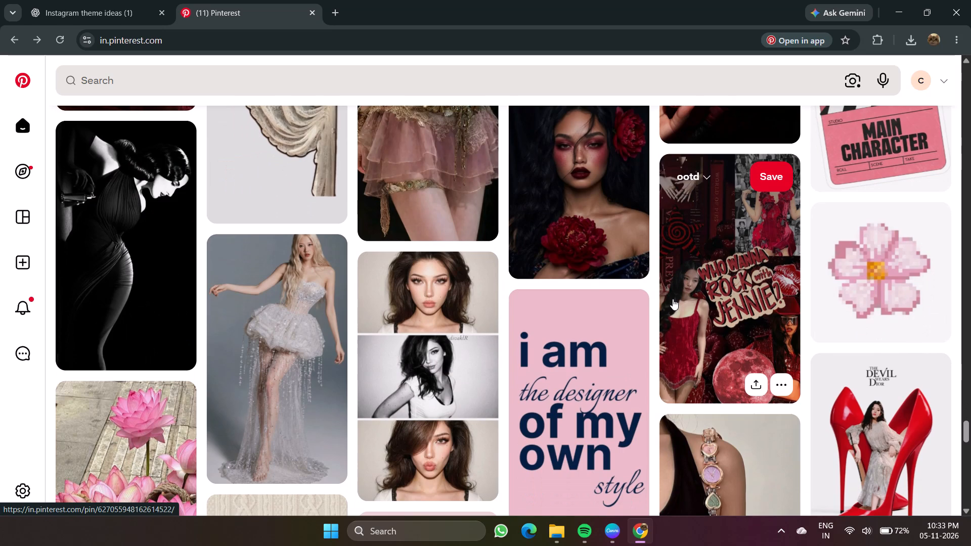
pyautogui.scroll(-1, 673, 299)
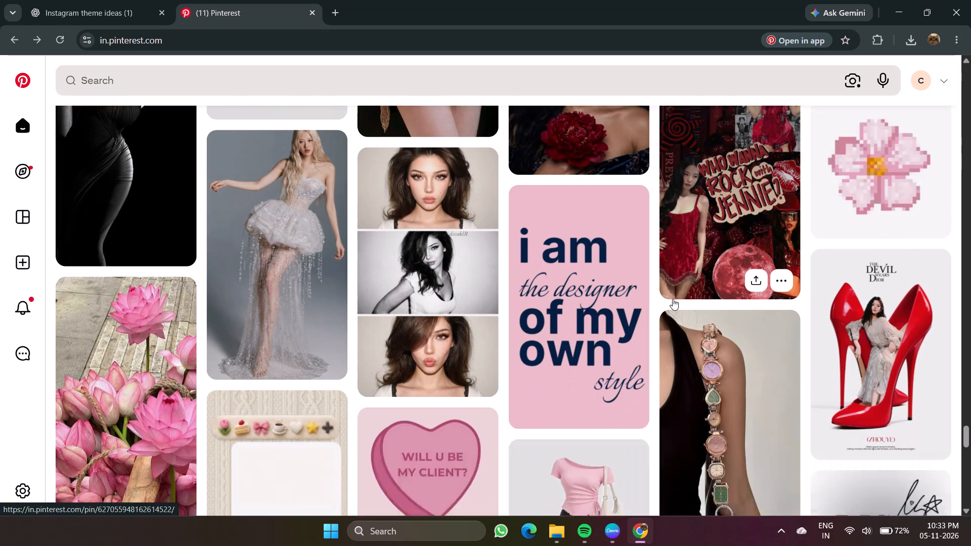
pyautogui.scroll(-4, 673, 299)
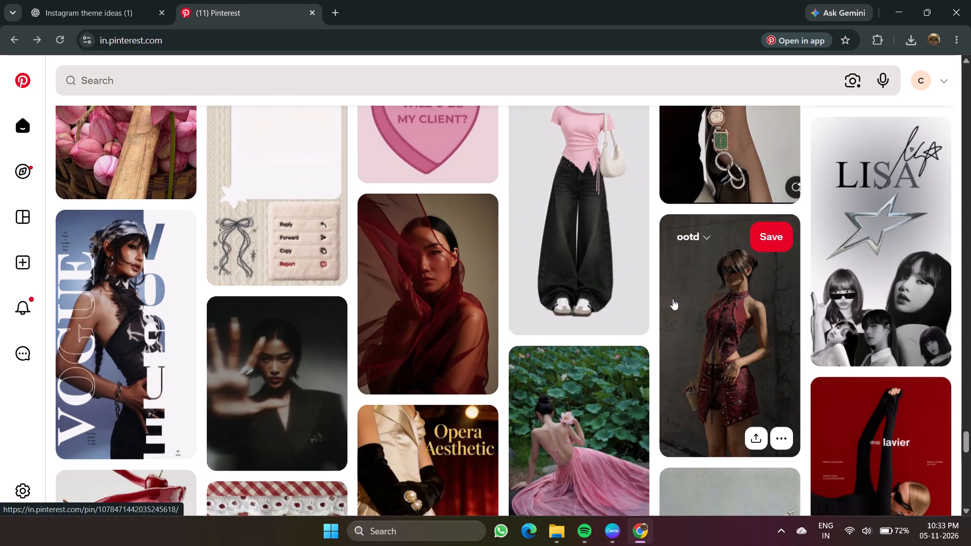
pyautogui.scroll(-7, 673, 299)
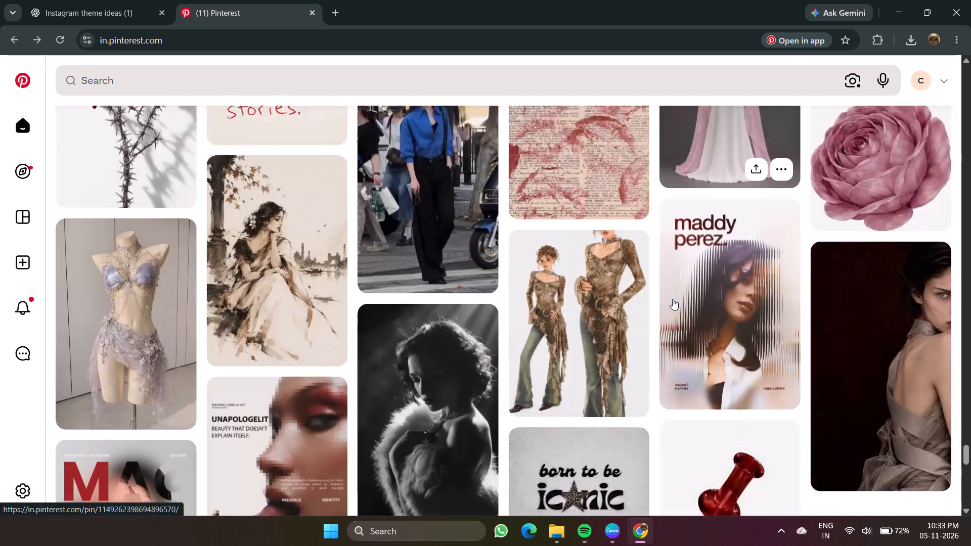
pyautogui.scroll(-1, 673, 299)
pyautogui.scroll(-2, 822, 363)
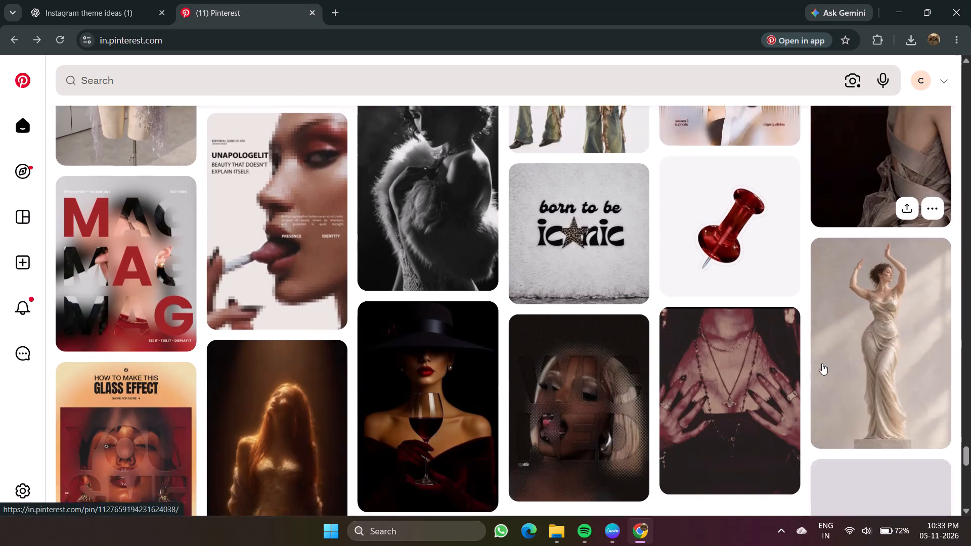
pyautogui.scroll(-2, 822, 363)
# Close the browser to return to the cherry design in Canva and add a new blank page after Page 6.
pyautogui.click(945, 0)
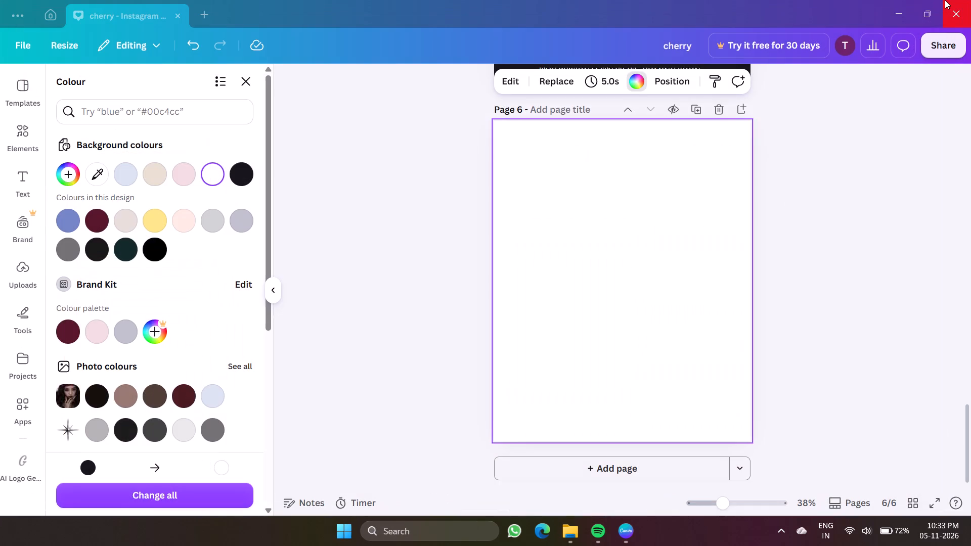
pyautogui.hscroll(1, 703, 346)
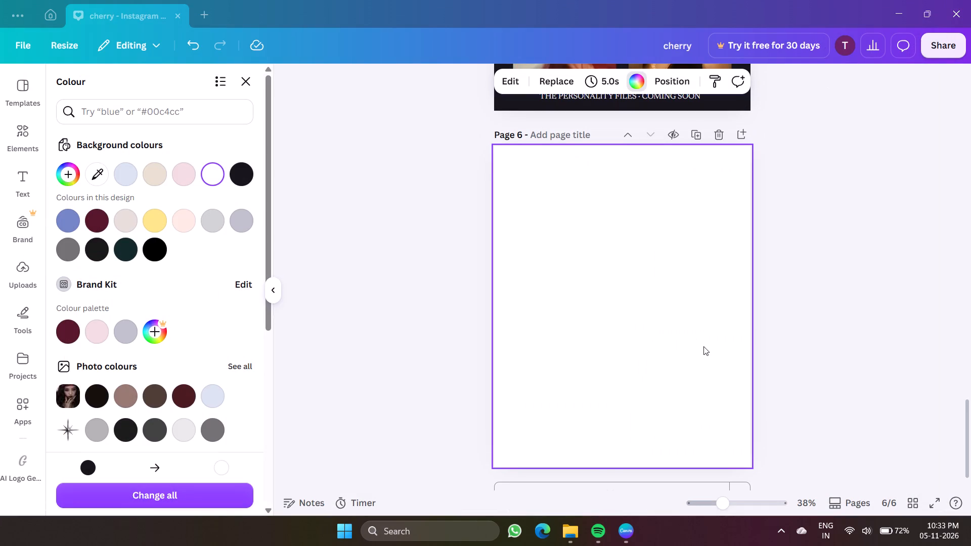
pyautogui.scroll(-1, 703, 346)
pyautogui.click(669, 471)
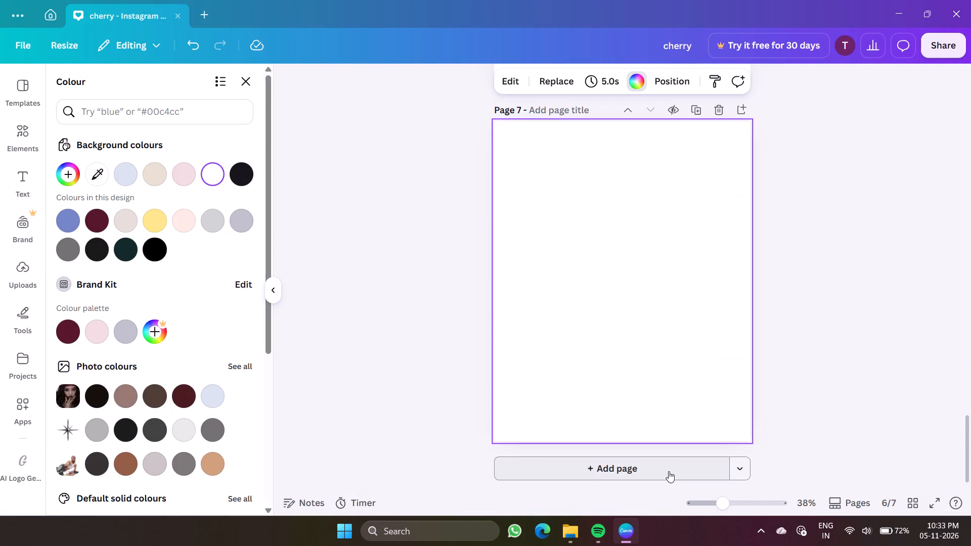
# Review the finished carousel pages from the cover through Page 5, comparing their headings, fonts and layouts.
pyautogui.scroll(9, 756, 280)
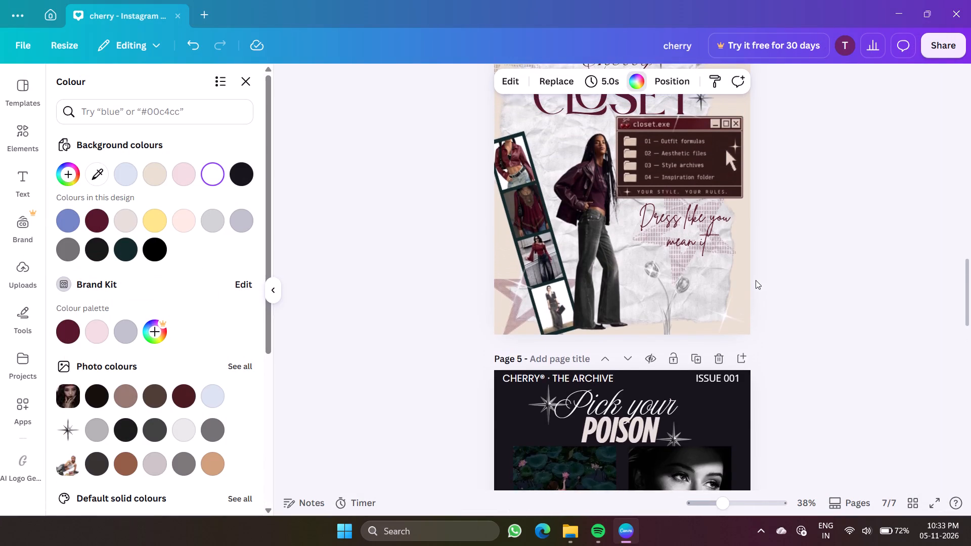
pyautogui.scroll(11, 756, 280)
pyautogui.scroll(-4, 756, 280)
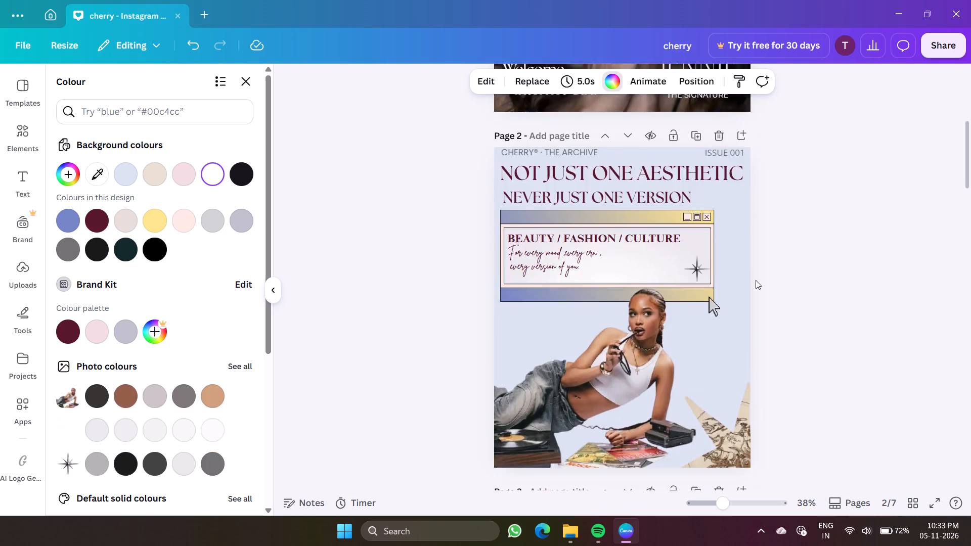
pyautogui.scroll(-9, 756, 280)
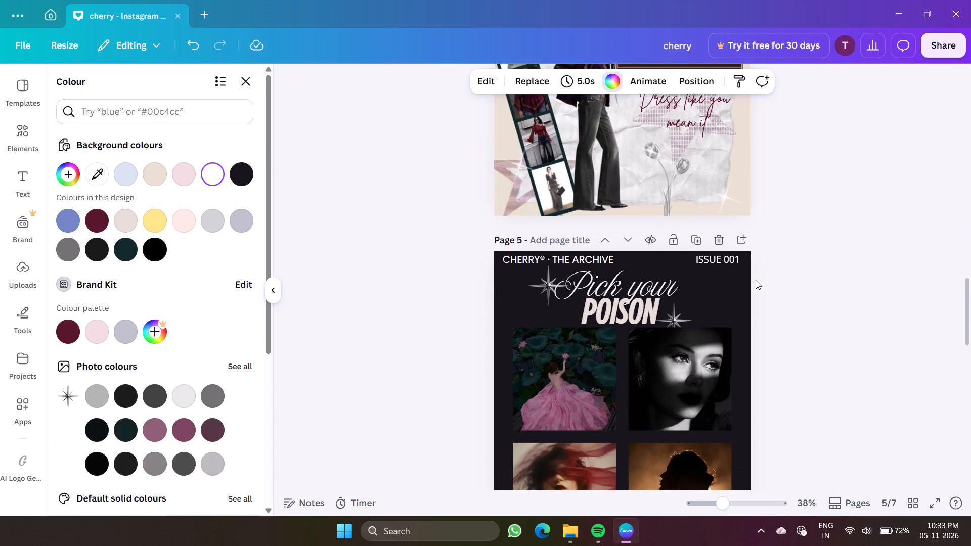
pyautogui.scroll(-4, 756, 280)
pyautogui.scroll(1, 756, 280)
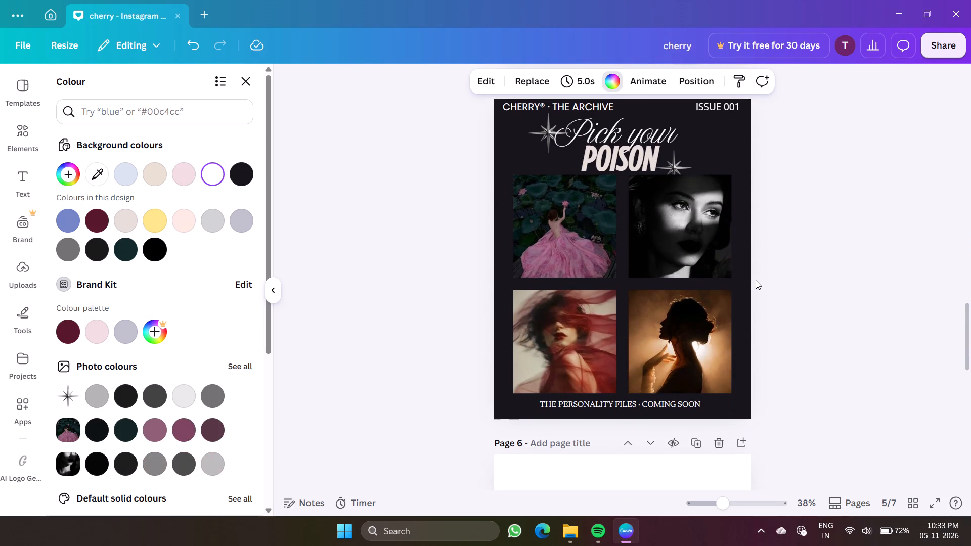
pyautogui.scroll(13, 756, 280)
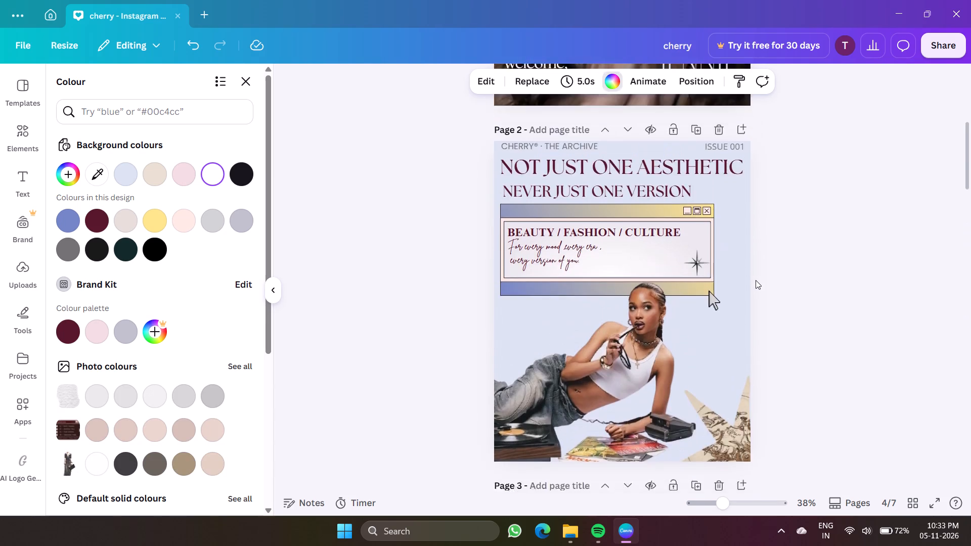
pyautogui.scroll(-8, 756, 280)
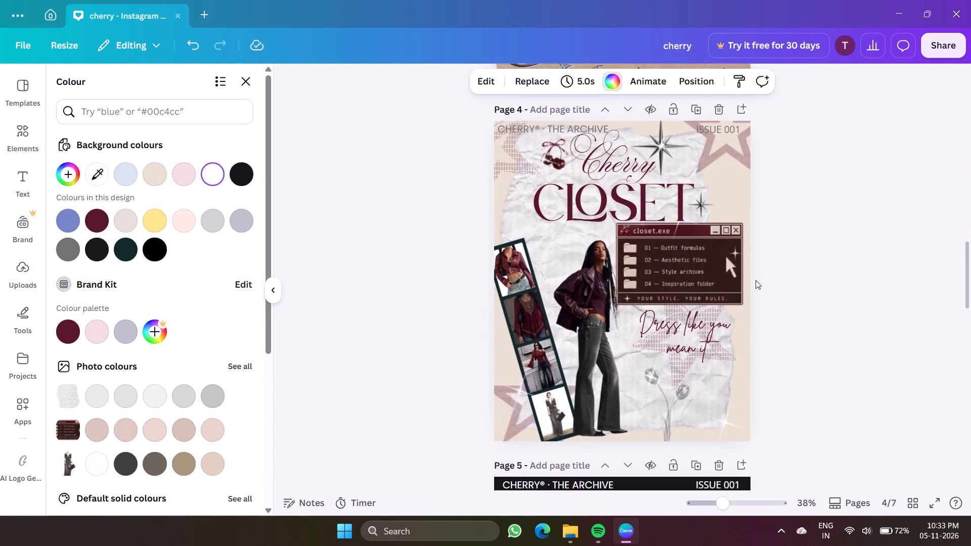
pyautogui.scroll(-2, 756, 280)
pyautogui.scroll(5, 756, 280)
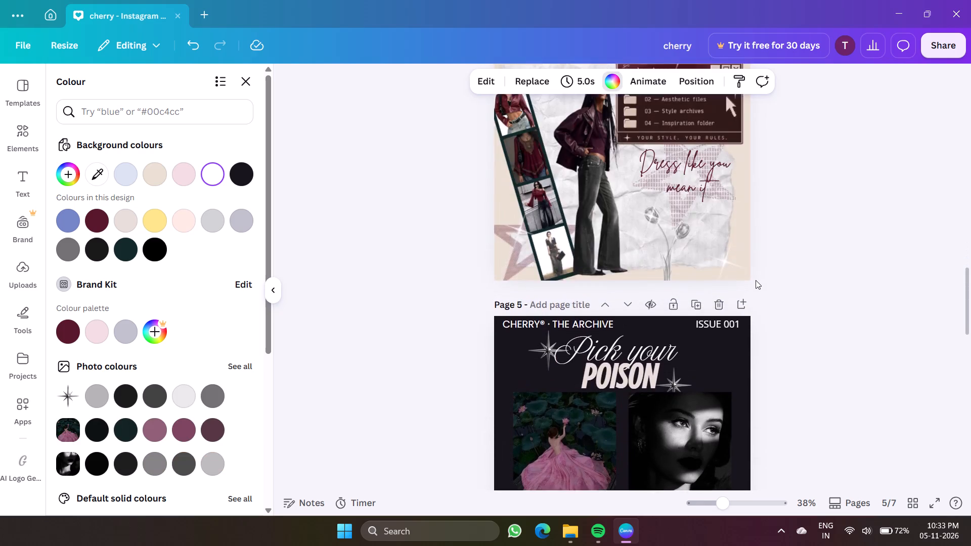
pyautogui.scroll(6, 756, 280)
pyautogui.scroll(-1, 756, 280)
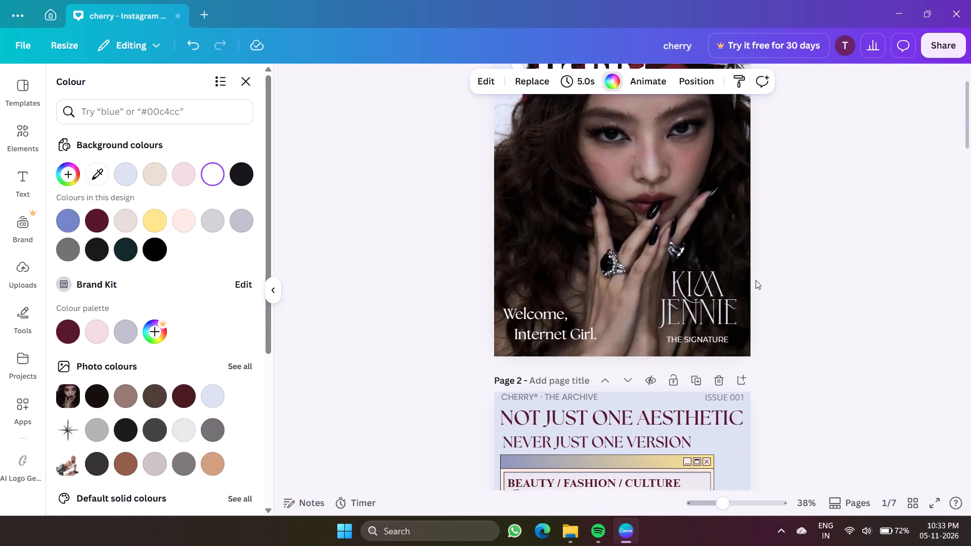
pyautogui.scroll(-4, 756, 280)
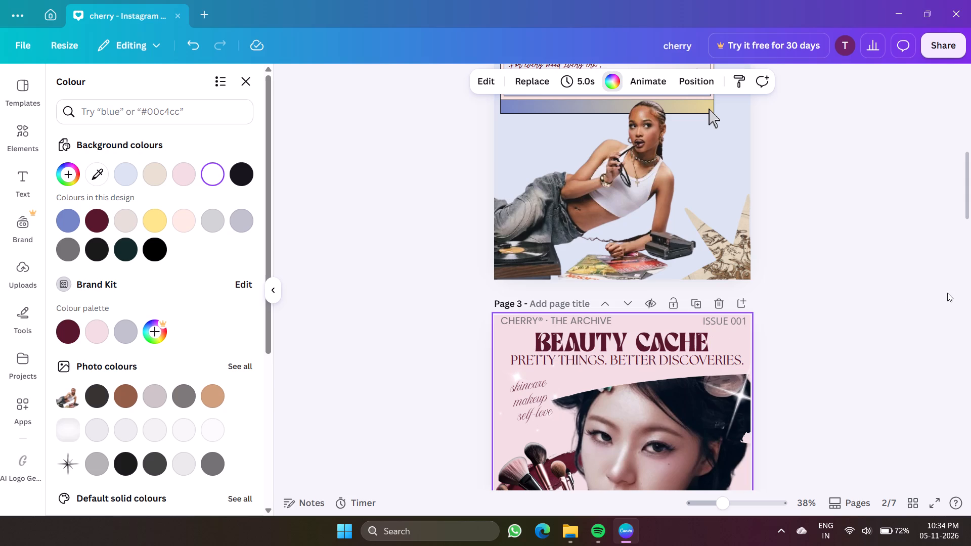
pyautogui.scroll(-7, 947, 293)
pyautogui.scroll(1, 947, 293)
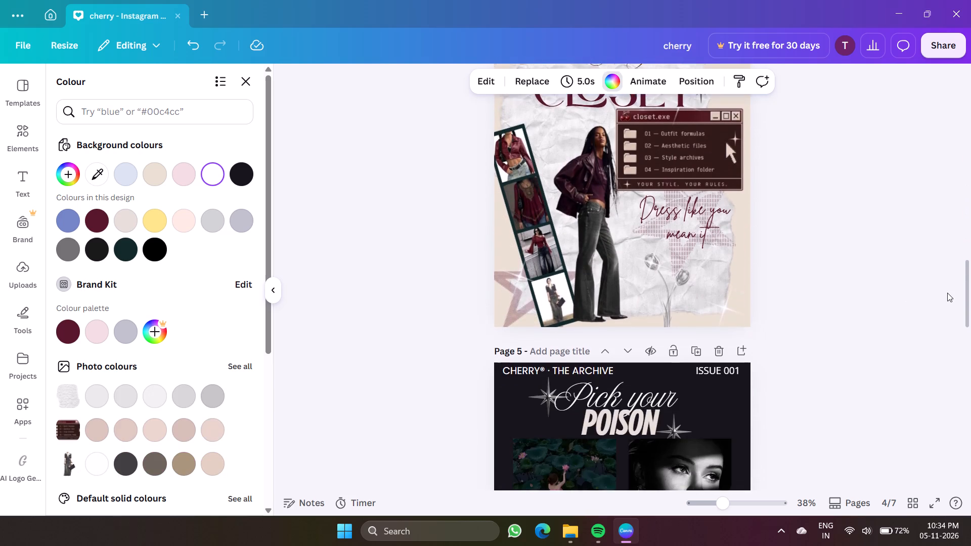
pyautogui.scroll(4, 947, 293)
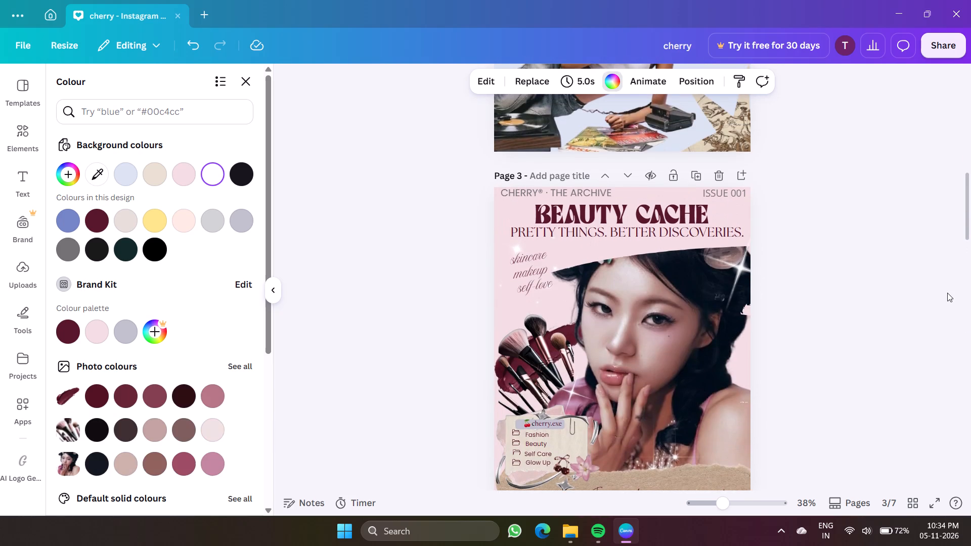
pyautogui.scroll(5, 947, 293)
pyautogui.scroll(-2, 970, 158)
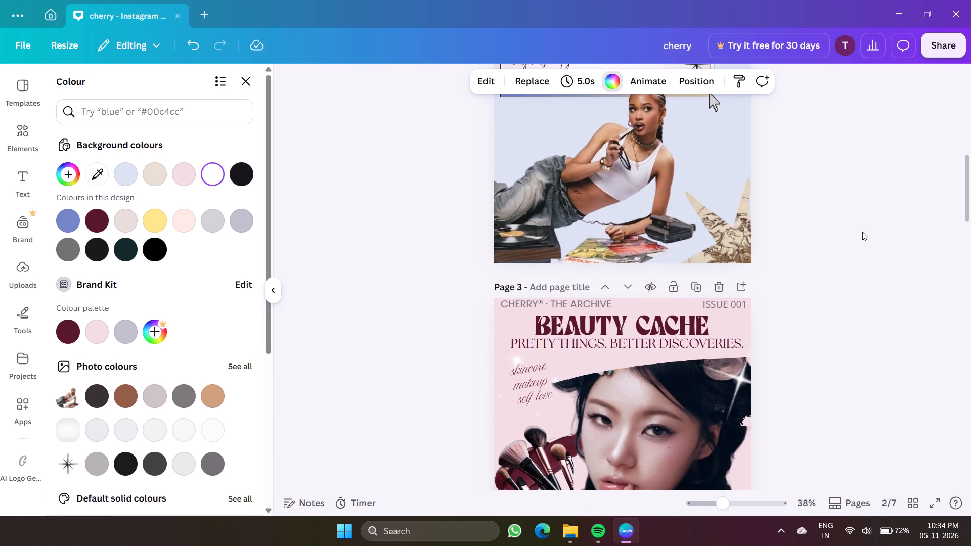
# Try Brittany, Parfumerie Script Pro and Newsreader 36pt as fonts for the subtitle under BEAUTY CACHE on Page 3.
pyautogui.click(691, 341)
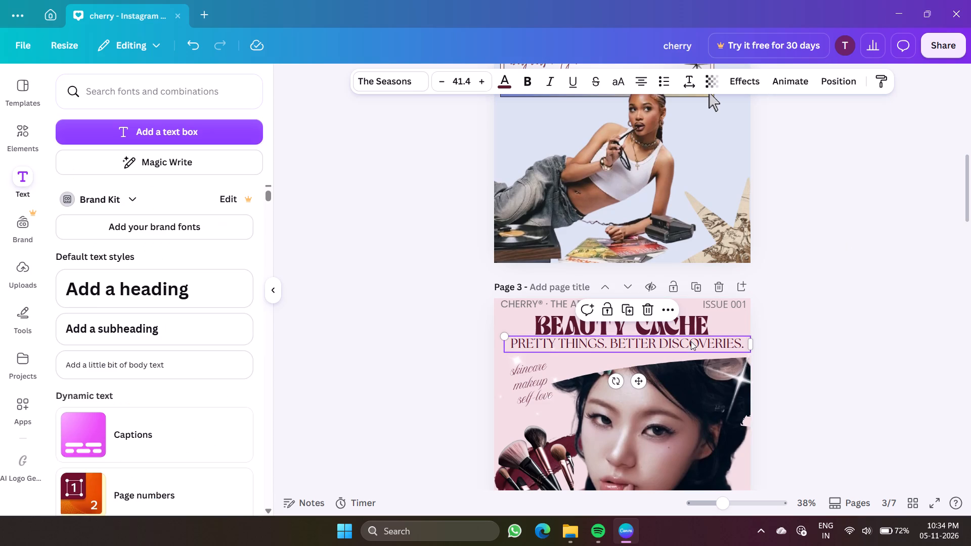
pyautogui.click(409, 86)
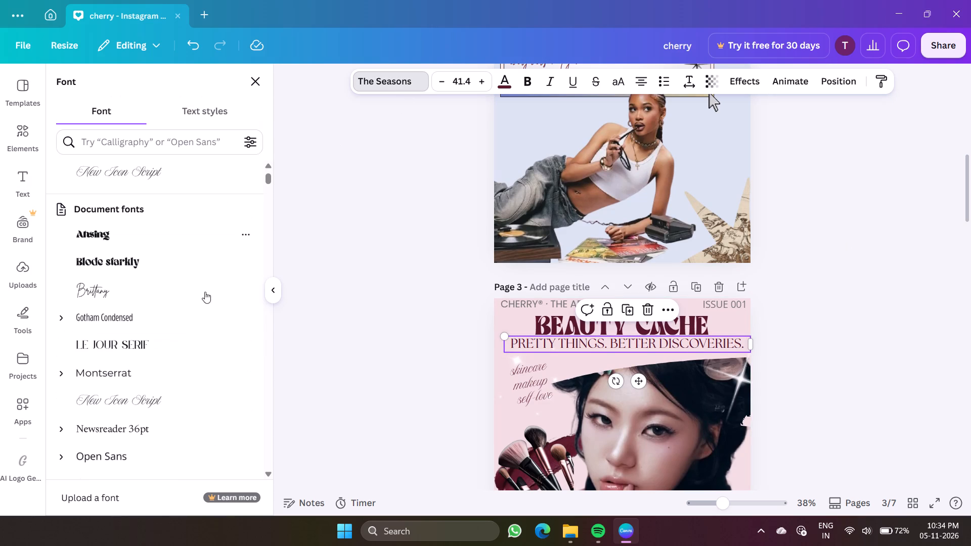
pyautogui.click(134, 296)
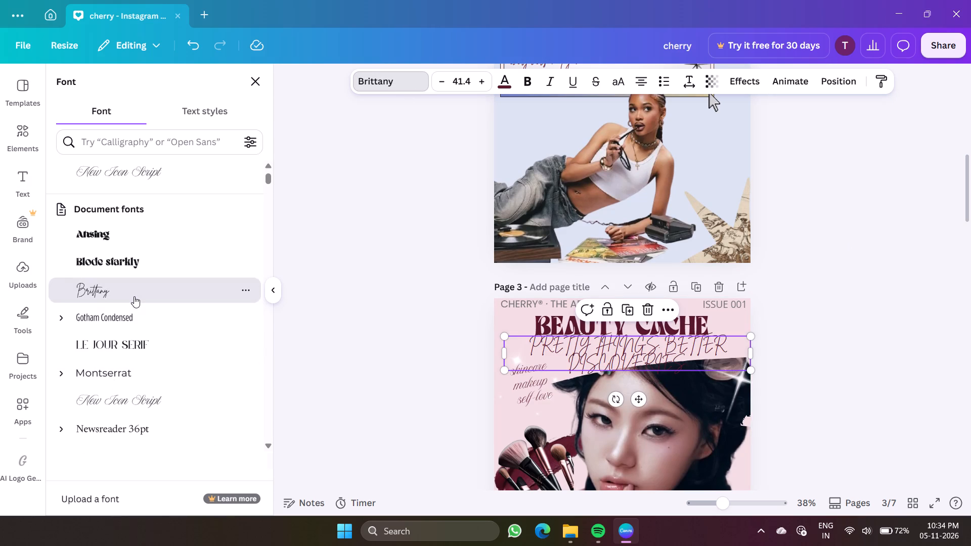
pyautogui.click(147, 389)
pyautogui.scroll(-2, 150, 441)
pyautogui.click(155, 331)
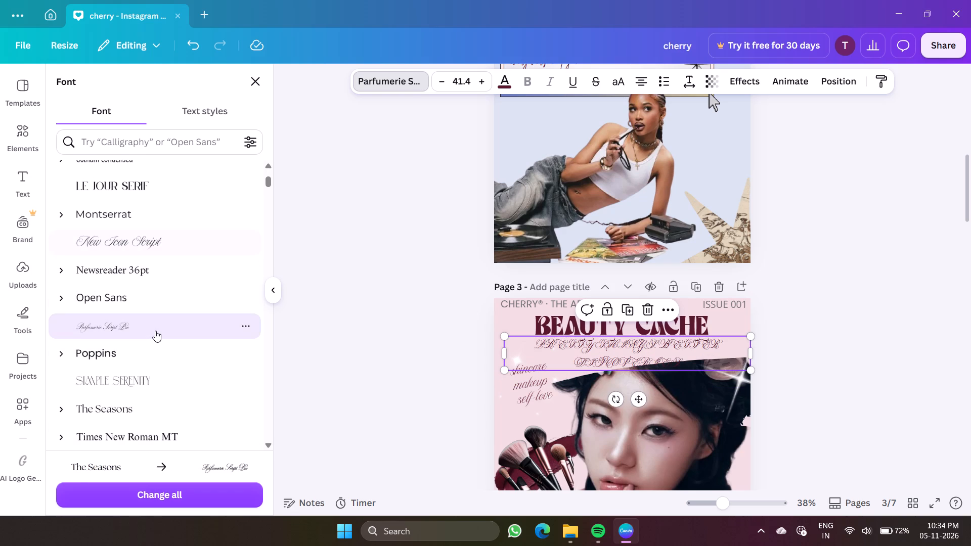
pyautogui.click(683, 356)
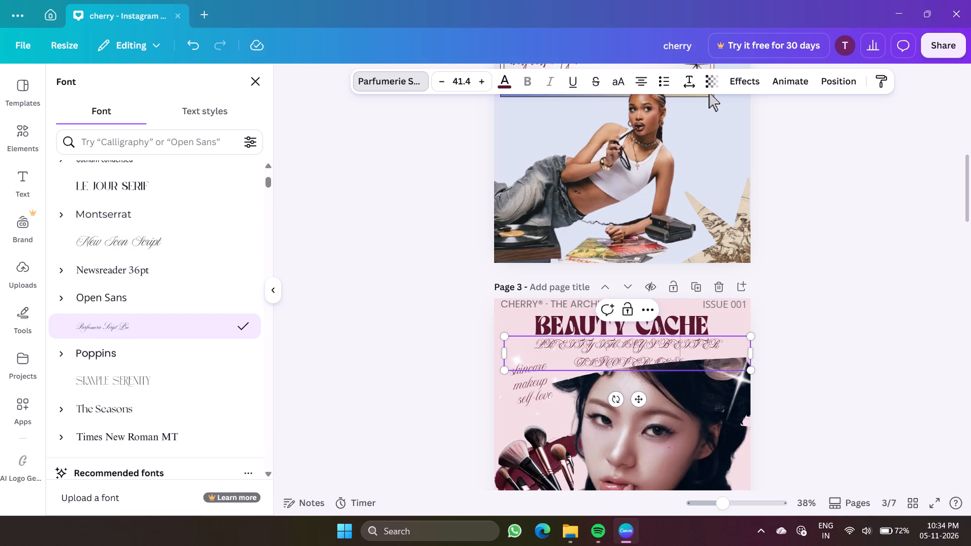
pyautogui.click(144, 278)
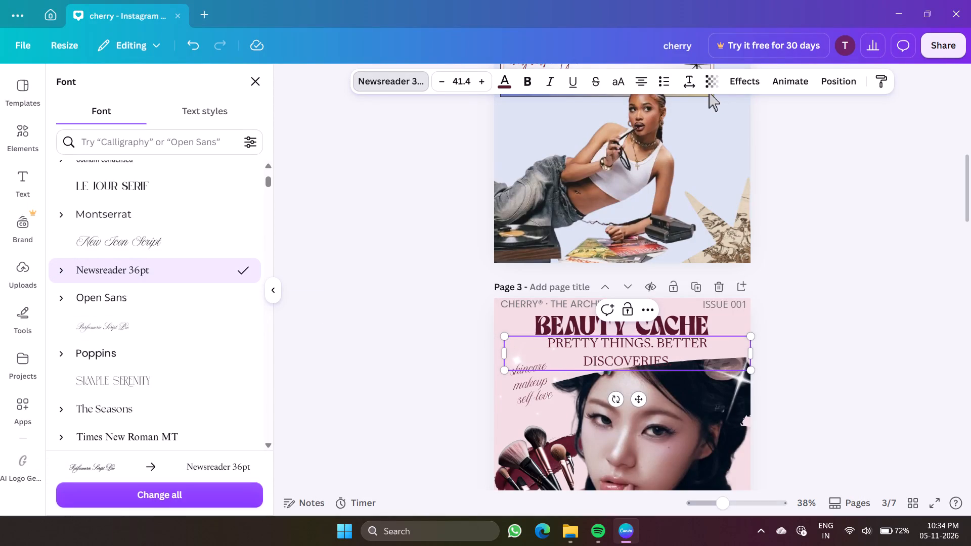
# Retype the first phrase of the BEAUTY CACHE subtitle in title case as "Pretty Things", with a space before the full stop.
pyautogui.click(651, 344)
pyautogui.press('BackSpace')
pyautogui.press('BackSpace')
pyautogui.press('BackSpace')
pyautogui.press('BackSpace')
pyautogui.press('BackSpace')
pyautogui.press('BackSpace')
pyautogui.press('BackSpace')
pyautogui.press('BackSpace')
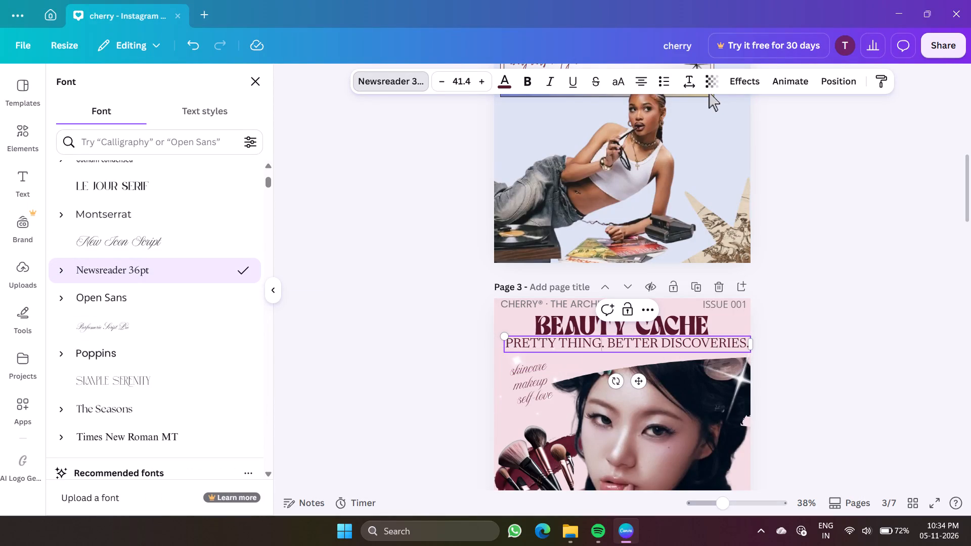
pyautogui.press('BackSpace')
pyautogui.press('BackSpace')
pyautogui.press('BackSpace')
pyautogui.press('BackSpace')
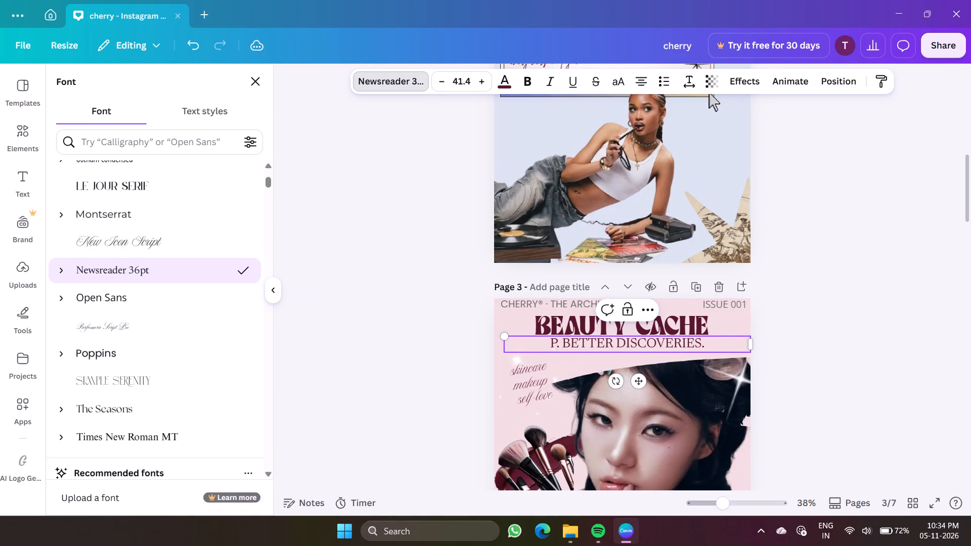
pyautogui.write('retty')
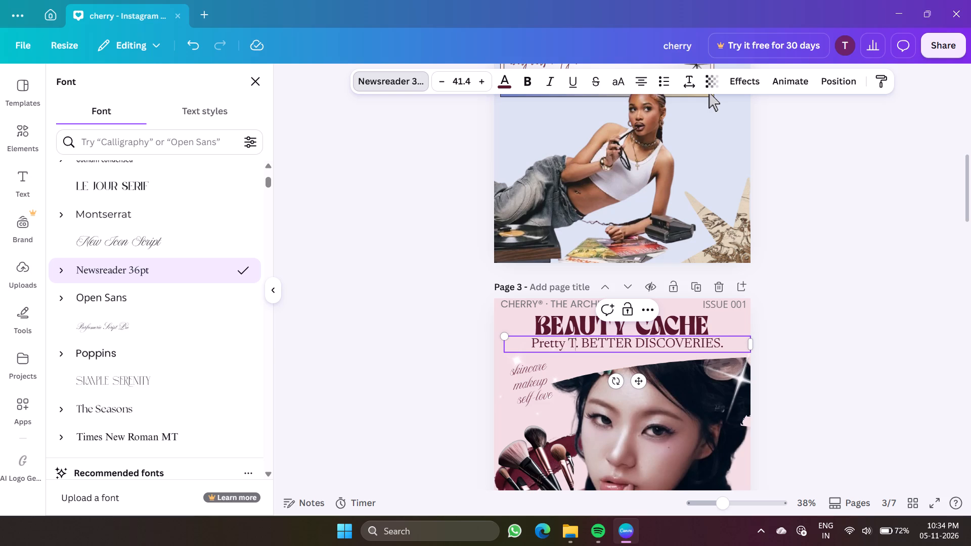
pyautogui.press('BackSpace')
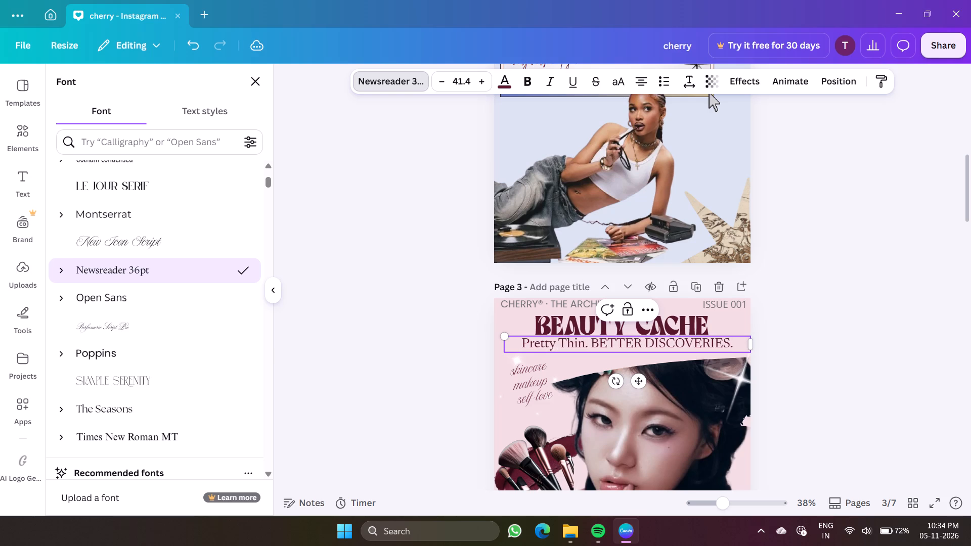
pyautogui.write('gs')
pyautogui.press('space')
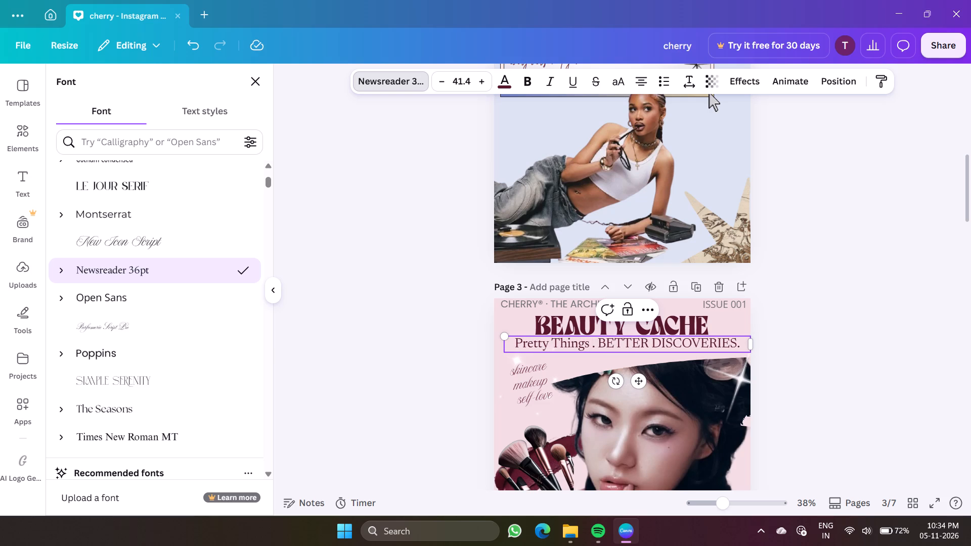
# Retype BETTER in the Page 3 subtitle as "Better".
pyautogui.click(649, 343)
pyautogui.press('BackSpace')
pyautogui.press('BackSpace')
pyautogui.press('BackSpace')
pyautogui.press('BackSpace')
pyautogui.press('BackSpace')
pyautogui.write('etter')
# Retype the last word of the Page 3 subtitle as "Discoveries." in title case.
pyautogui.press('Right')
pyautogui.press('Right')
pyautogui.press('Right')
pyautogui.press('Right')
pyautogui.press('Right')
pyautogui.press('Right')
pyautogui.press('Right')
pyautogui.press('Right')
pyautogui.press('Right')
pyautogui.press('Right')
pyautogui.press('Right')
pyautogui.press('Right')
pyautogui.press('Right')
pyautogui.press('Right')
pyautogui.press('Right')
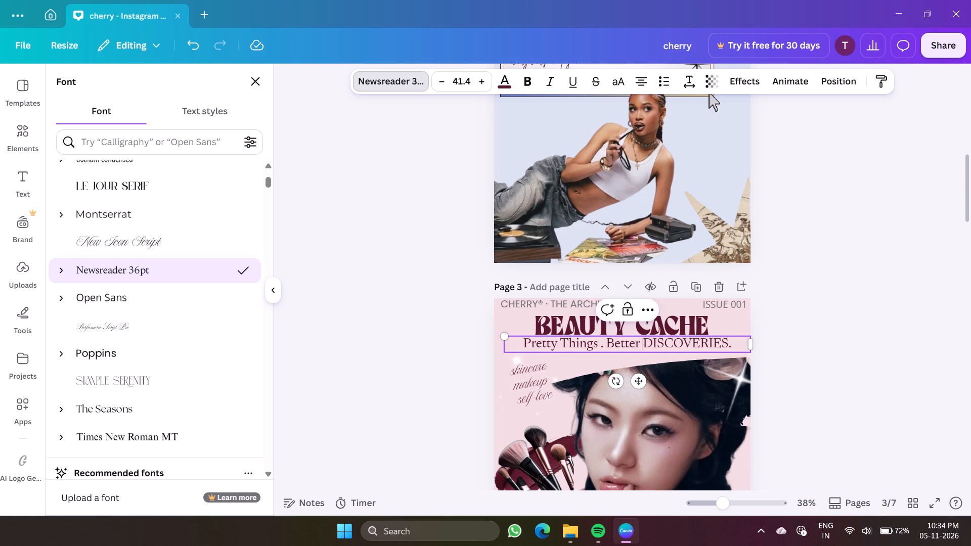
pyautogui.press('BackSpace')
pyautogui.press('BackSpace')
pyautogui.press('BackSpace')
pyautogui.press('BackSpace')
pyautogui.press('BackSpace')
pyautogui.press('BackSpace')
pyautogui.press('BackSpace')
pyautogui.press('BackSpace')
pyautogui.press('BackSpace')
pyautogui.press('BackSpace')
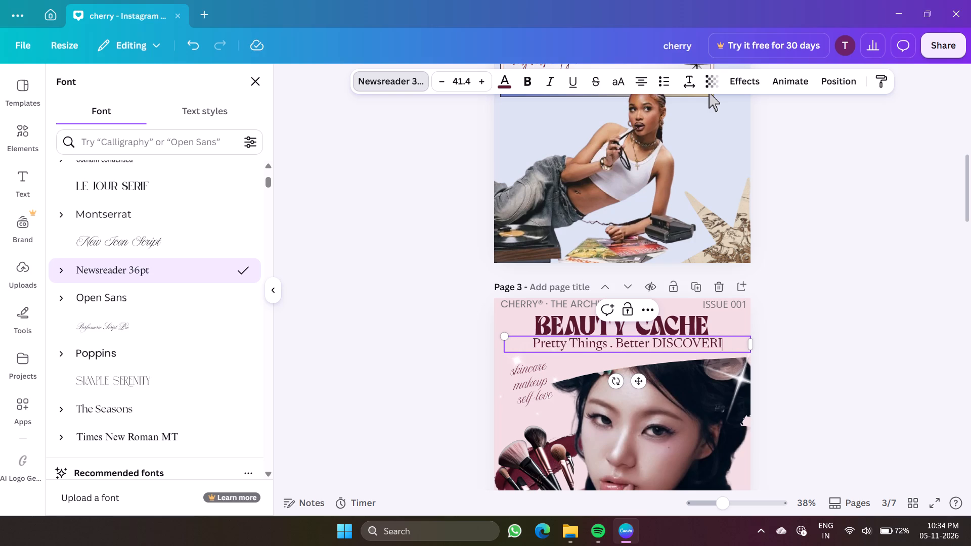
pyautogui.press('BackSpace')
pyautogui.press('BackSpace')
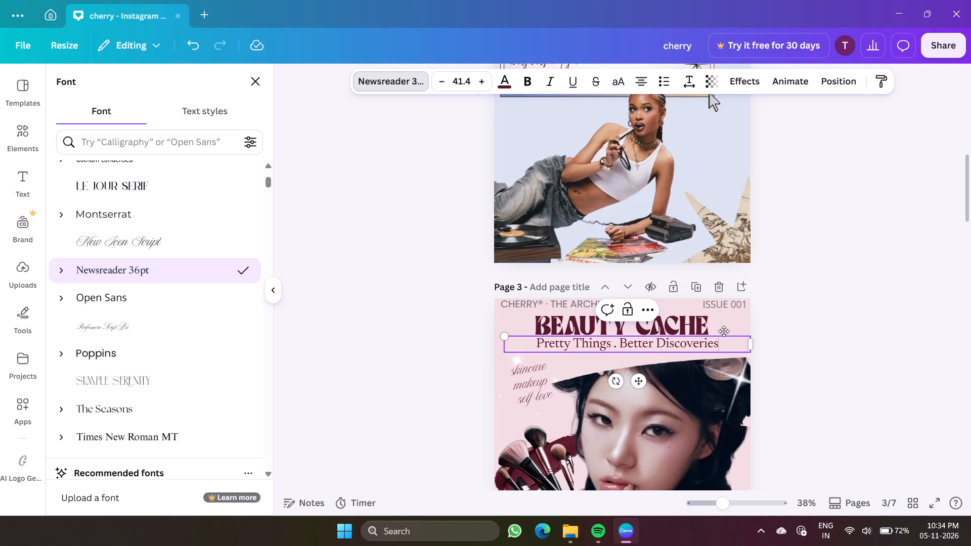
pyautogui.press('.')
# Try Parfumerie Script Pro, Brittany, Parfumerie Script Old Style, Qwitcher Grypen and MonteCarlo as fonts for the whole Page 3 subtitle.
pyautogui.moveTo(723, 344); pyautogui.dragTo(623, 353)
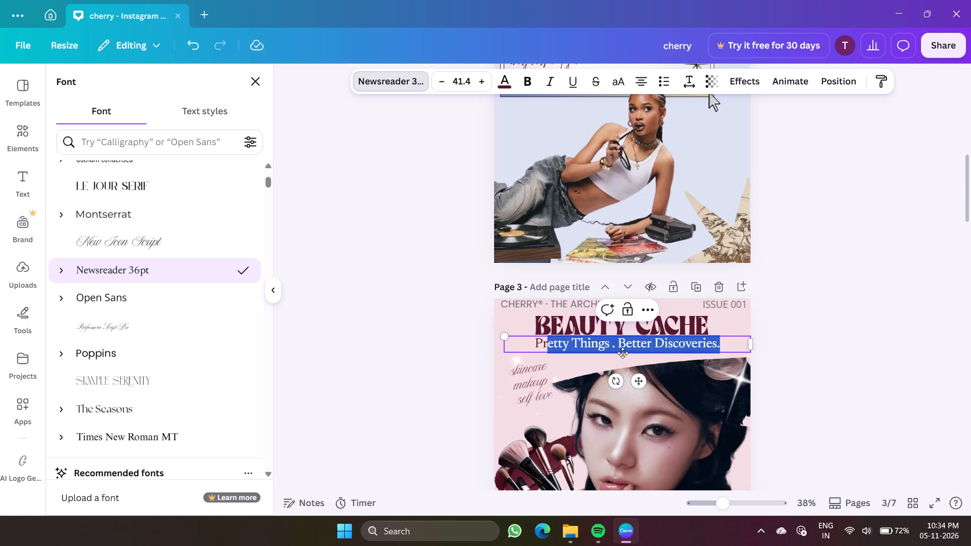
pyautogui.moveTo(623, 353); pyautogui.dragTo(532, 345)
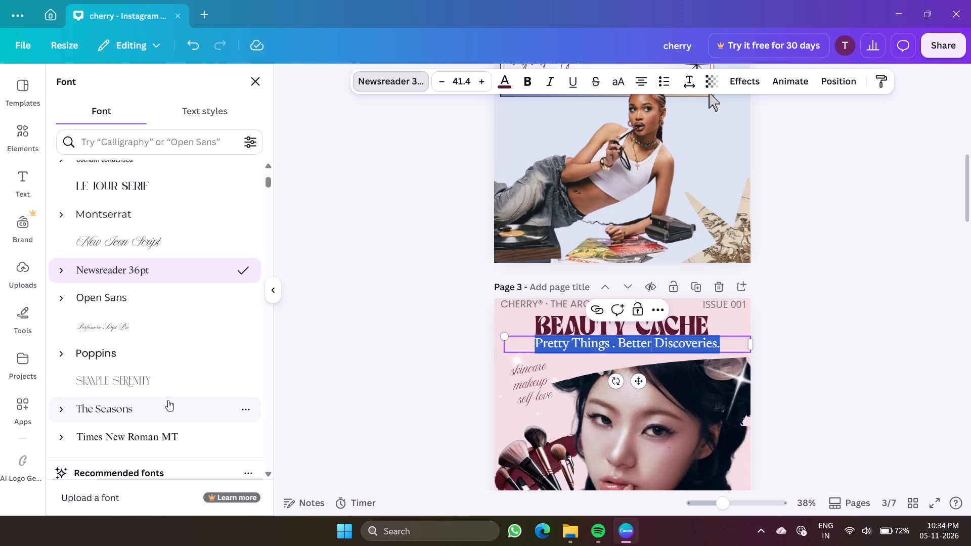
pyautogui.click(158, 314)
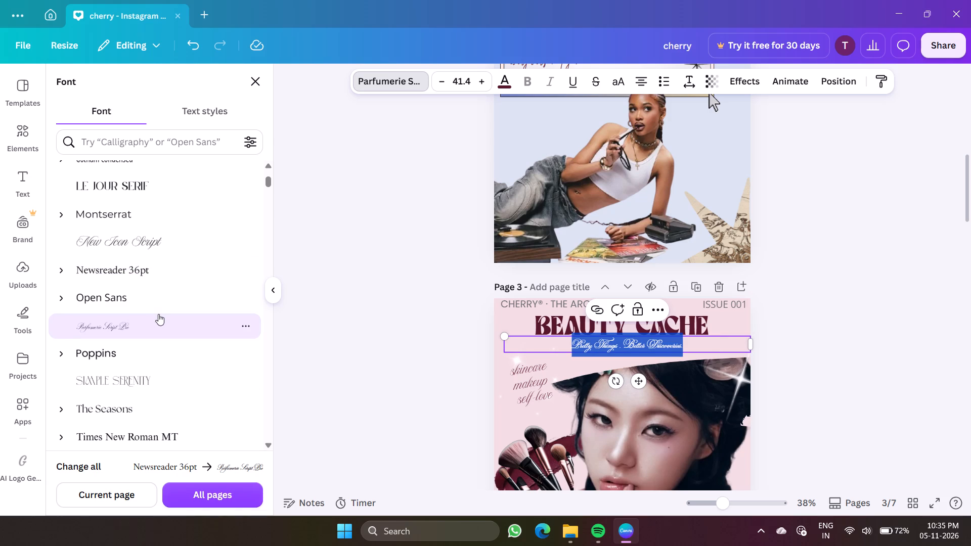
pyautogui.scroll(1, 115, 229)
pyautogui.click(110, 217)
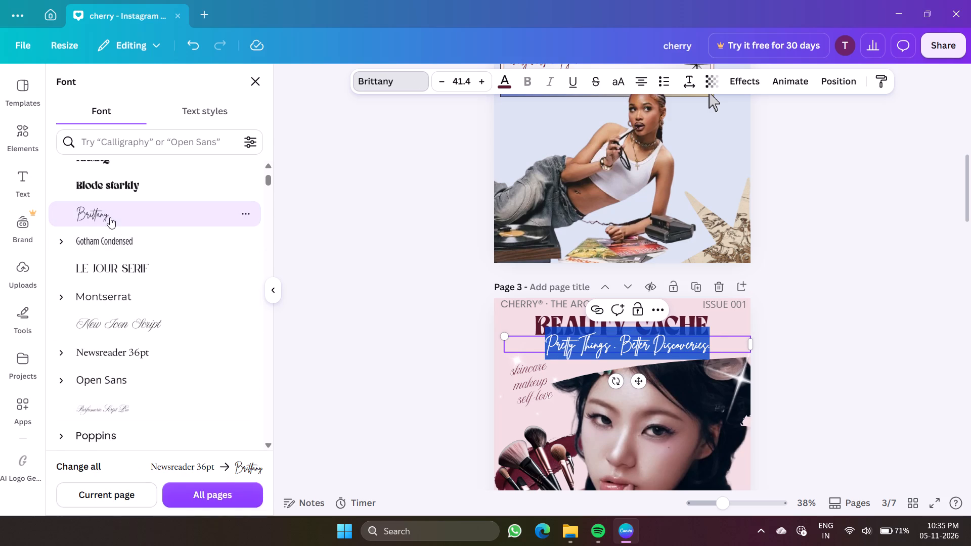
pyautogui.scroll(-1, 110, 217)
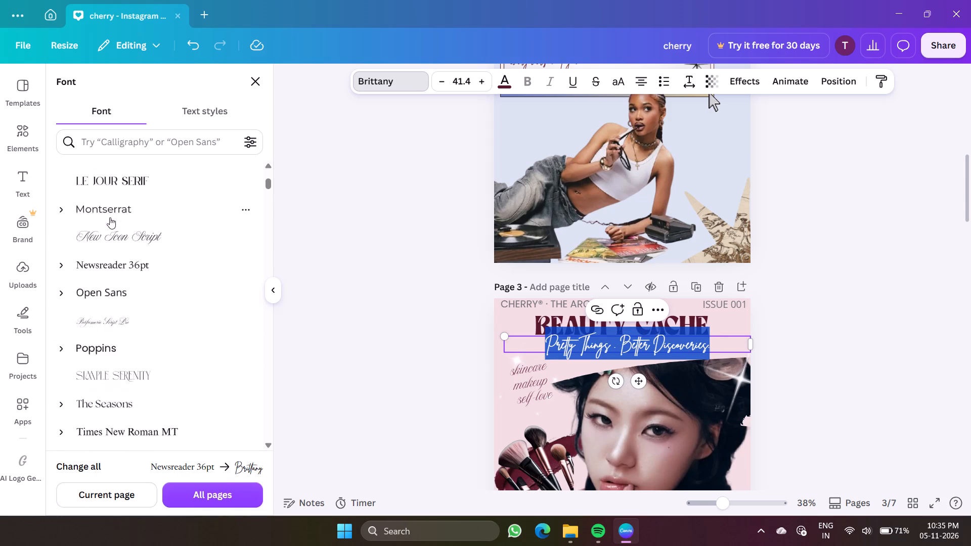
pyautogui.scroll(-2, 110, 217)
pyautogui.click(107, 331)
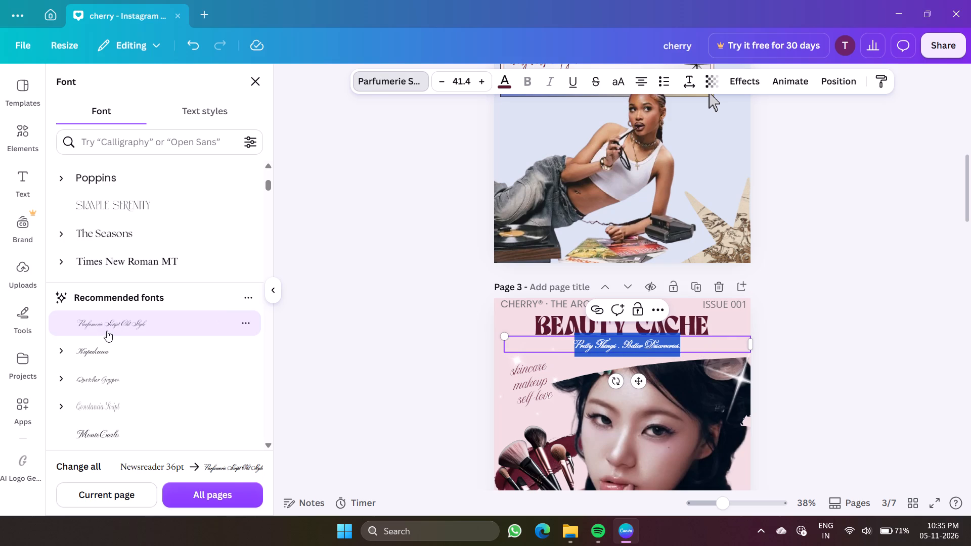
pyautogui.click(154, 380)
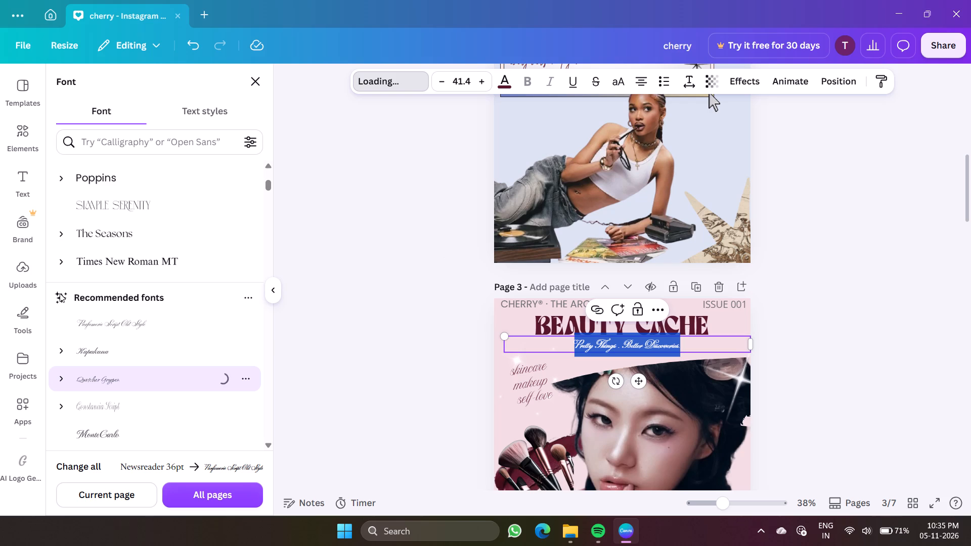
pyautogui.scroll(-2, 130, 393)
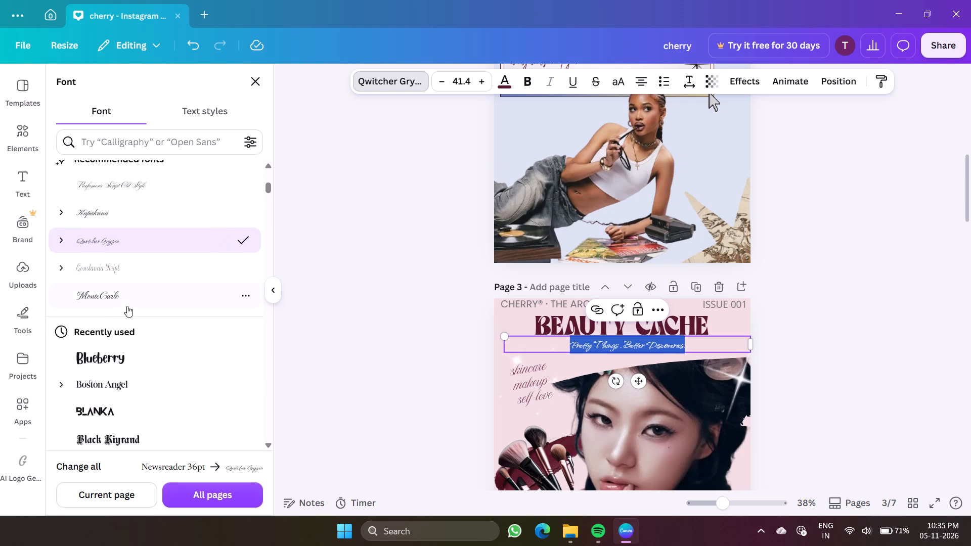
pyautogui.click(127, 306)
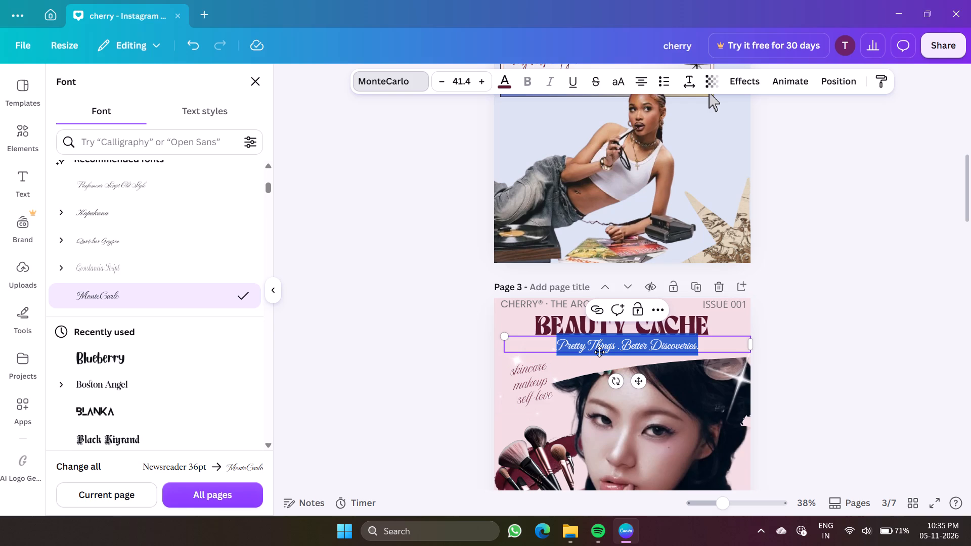
# Increase the font size of the Page 3 subtitle to 49.4.
pyautogui.tripleClick(482, 82)
pyautogui.tripleClick(482, 82)
pyautogui.doubleClick(482, 82)
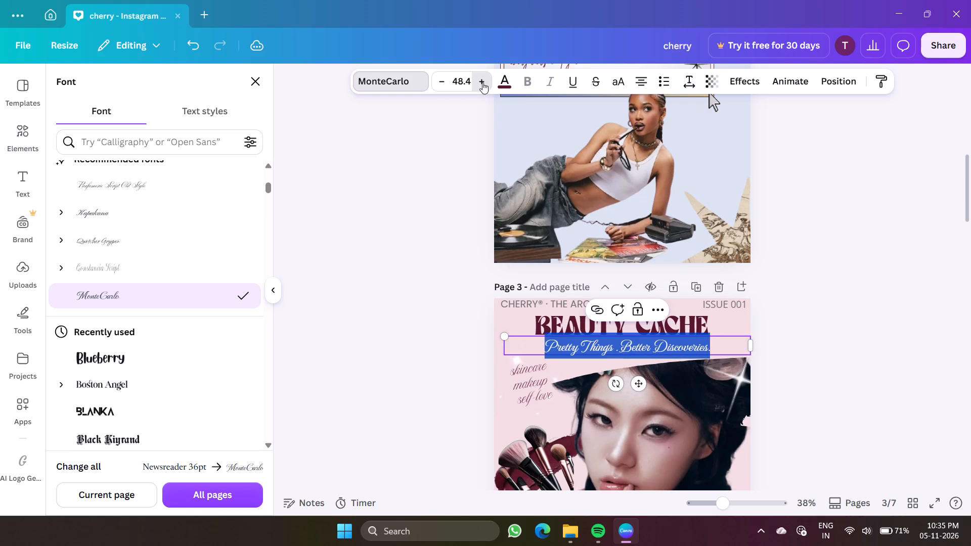
pyautogui.click(825, 308)
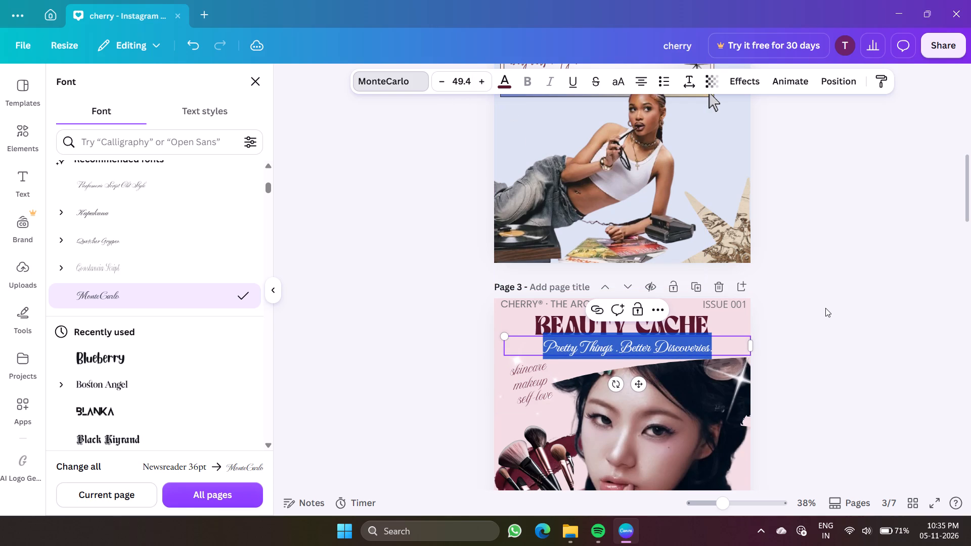
pyautogui.click(718, 328)
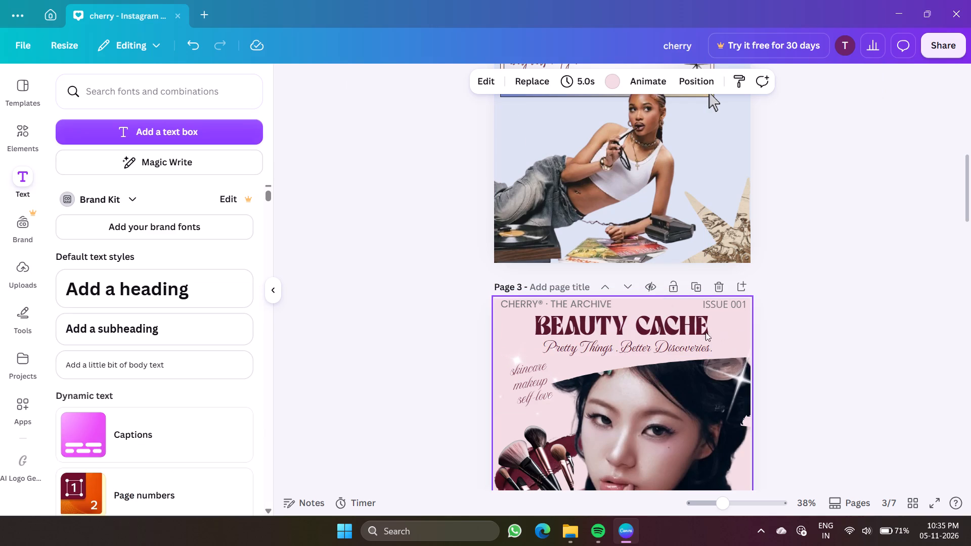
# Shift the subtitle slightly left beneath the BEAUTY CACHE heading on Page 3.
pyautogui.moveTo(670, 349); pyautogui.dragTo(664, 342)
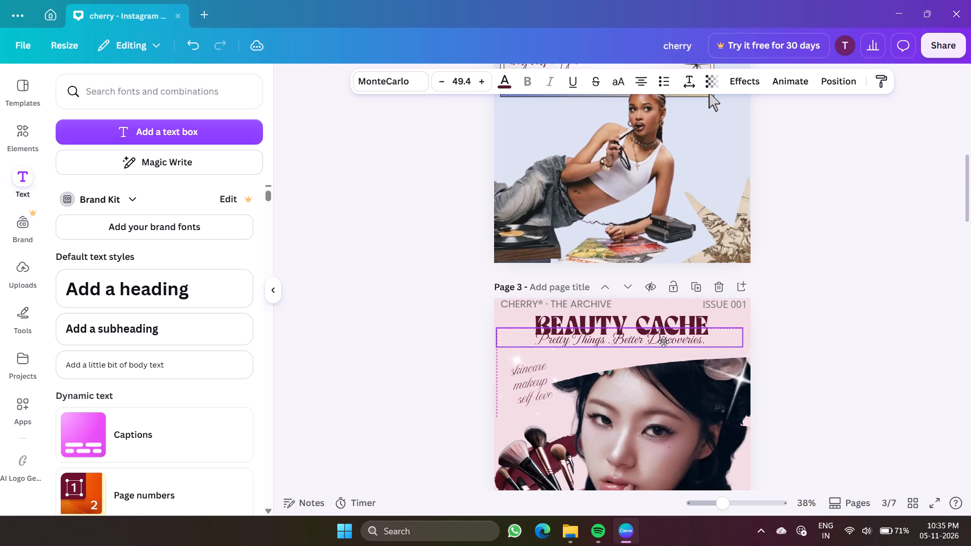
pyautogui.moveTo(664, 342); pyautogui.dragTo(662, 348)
# Widen the BEAUTY CACHE text box on both sides and scale the heading up to size 92.1.
pyautogui.click(665, 327)
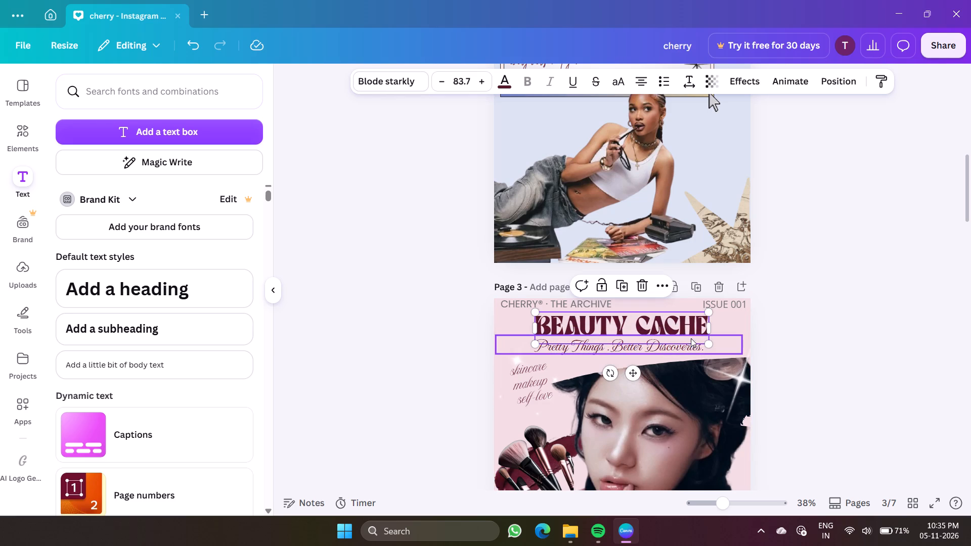
pyautogui.moveTo(713, 332); pyautogui.dragTo(733, 336)
pyautogui.click(537, 323)
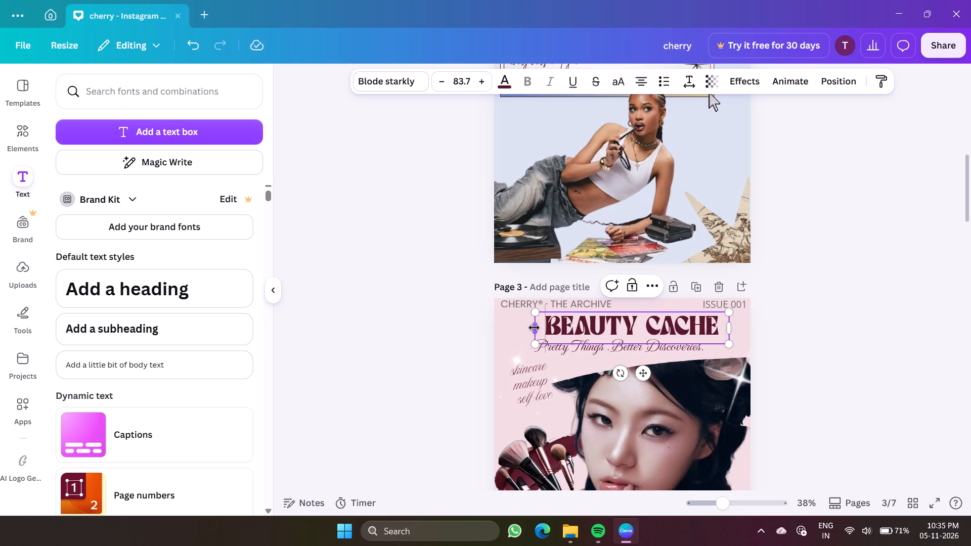
pyautogui.moveTo(534, 328); pyautogui.dragTo(510, 330)
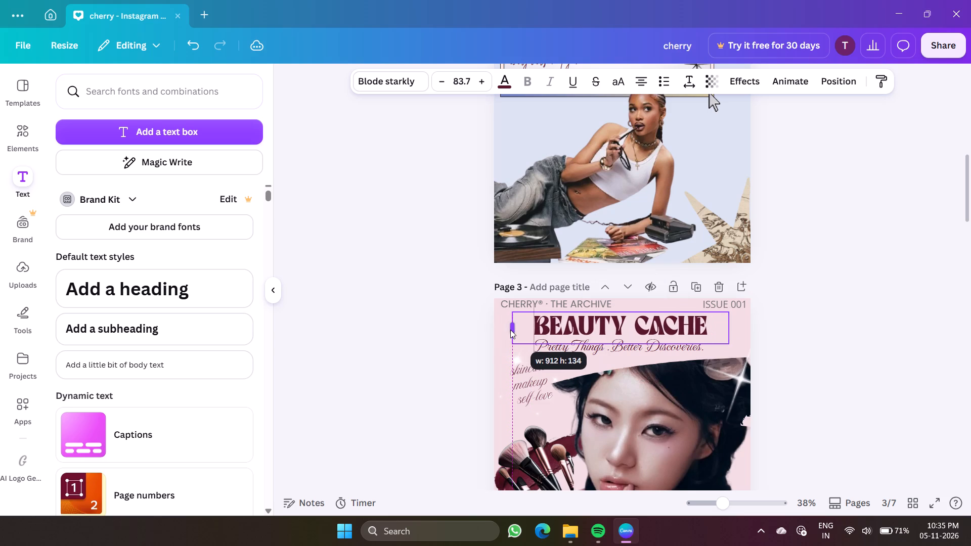
pyautogui.moveTo(510, 330); pyautogui.dragTo(512, 330)
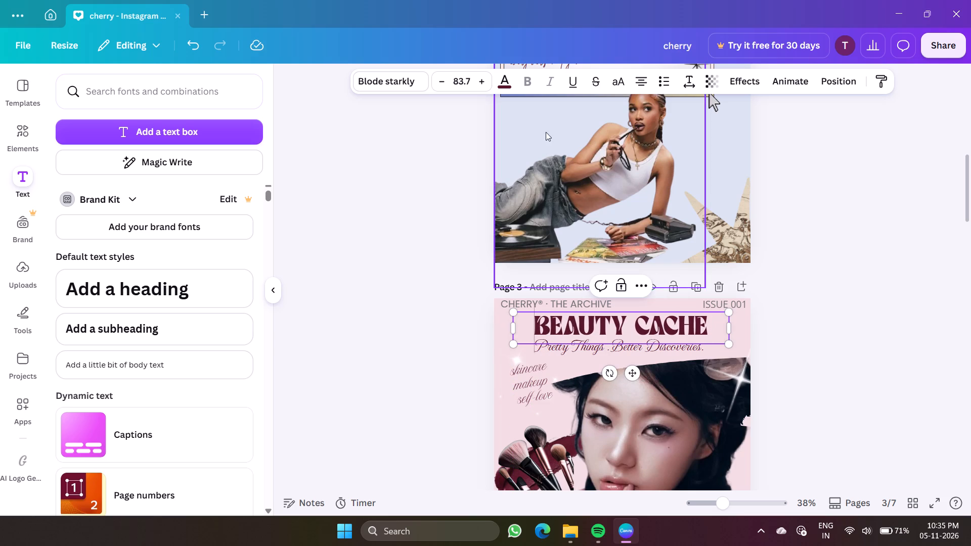
pyautogui.moveTo(727, 346); pyautogui.dragTo(747, 357)
# Move the enlarged BEAUTY CACHE heading left so it sits centred across the top of Page 3.
pyautogui.moveTo(665, 330); pyautogui.dragTo(649, 330)
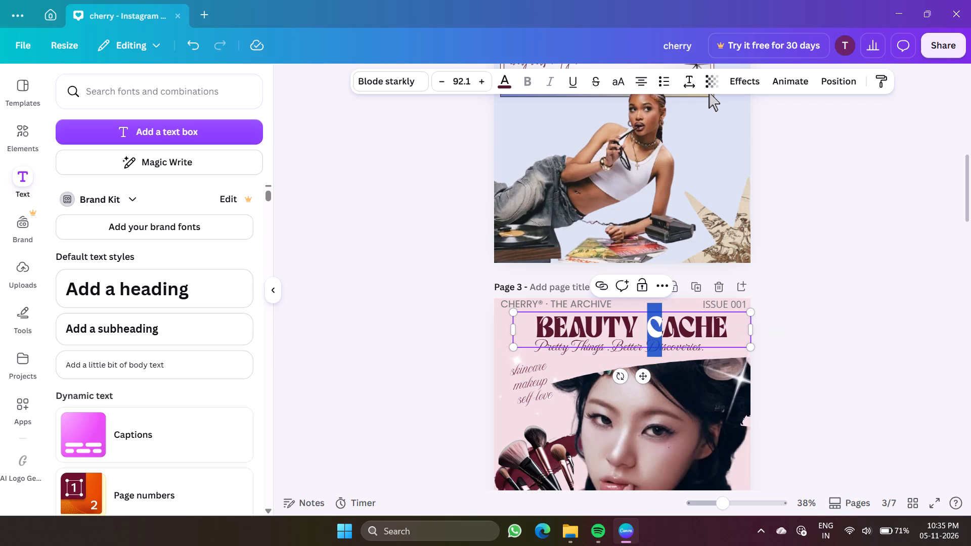
pyautogui.click(716, 332)
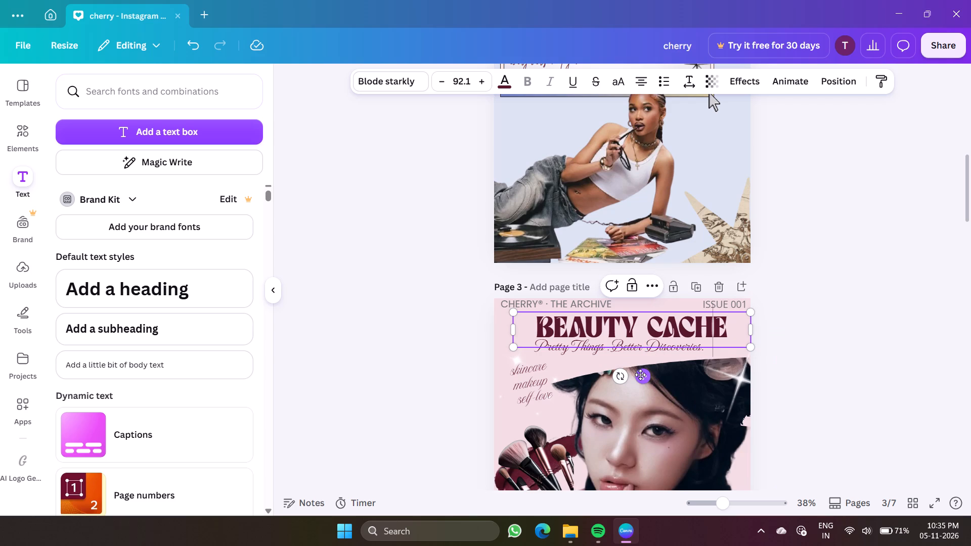
pyautogui.moveTo(640, 375); pyautogui.dragTo(627, 373)
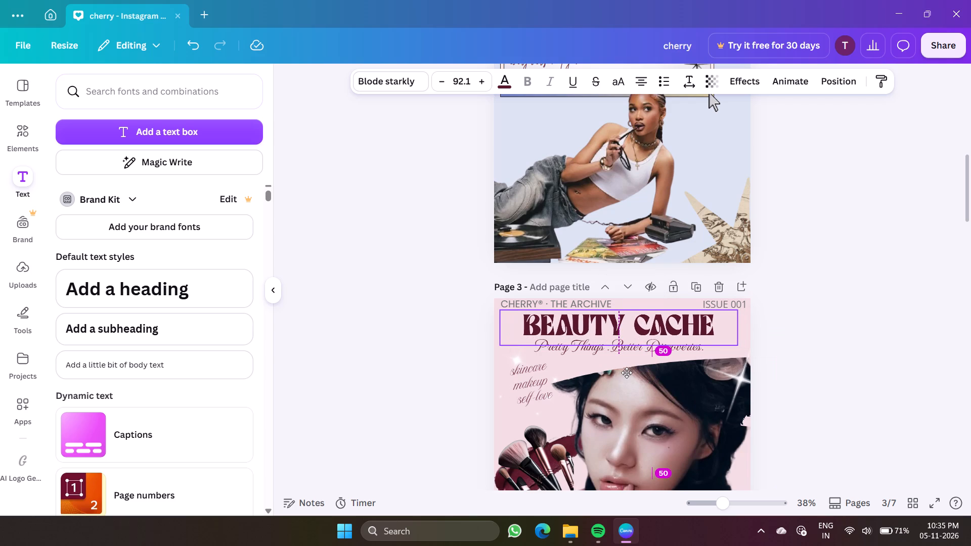
pyautogui.moveTo(627, 373); pyautogui.dragTo(630, 373)
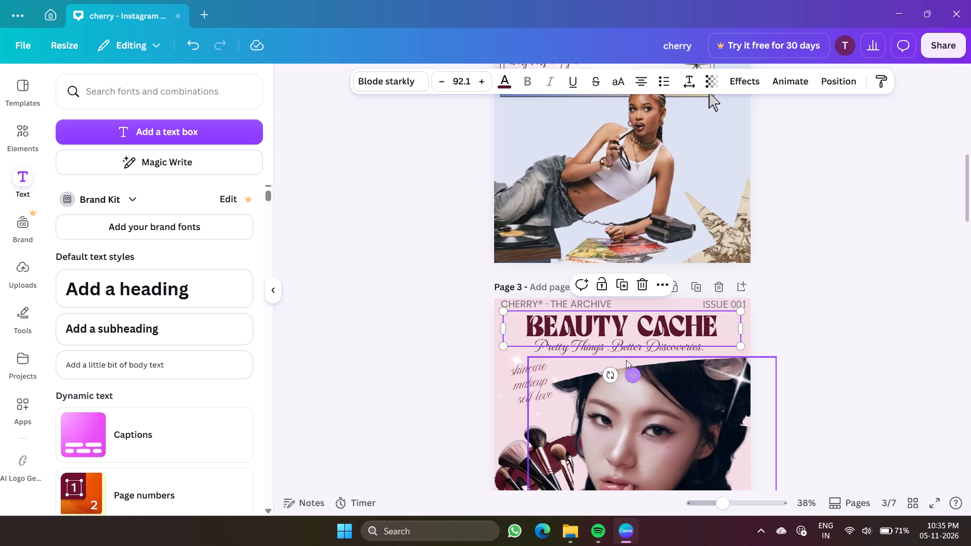
# Move the Page 3 subtitle so it sits centred close beneath the BEAUTY CACHE heading.
pyautogui.click(628, 352)
pyautogui.moveTo(628, 352); pyautogui.dragTo(633, 348)
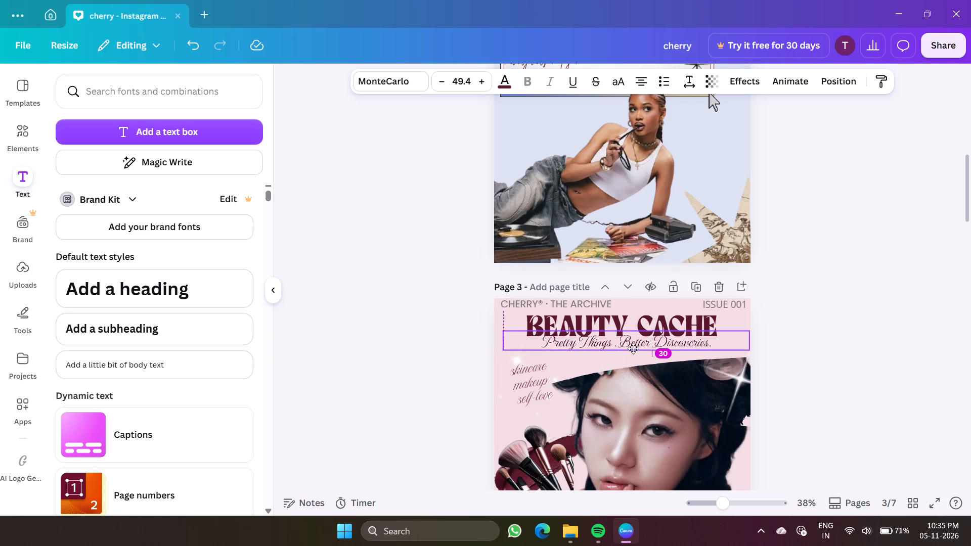
pyautogui.moveTo(633, 348); pyautogui.dragTo(633, 351)
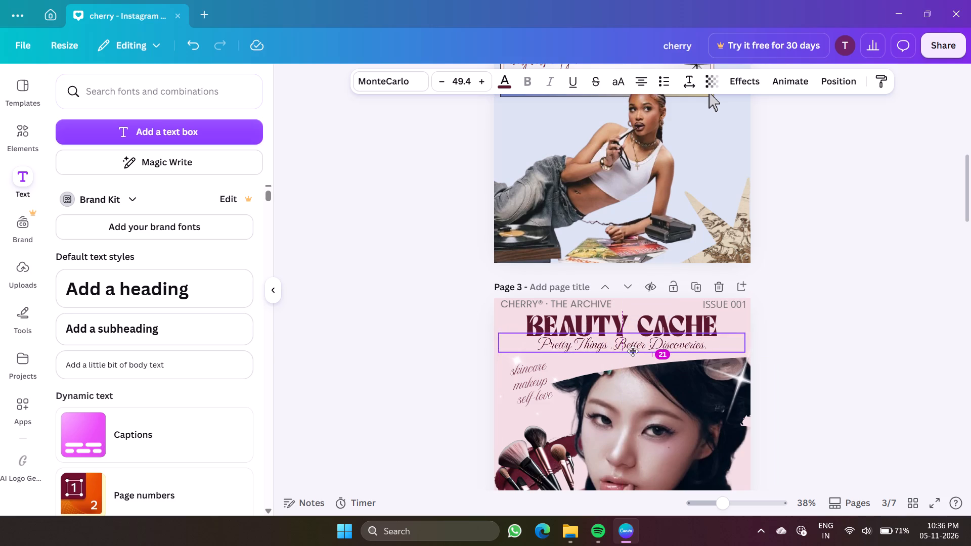
pyautogui.moveTo(633, 351); pyautogui.dragTo(633, 349)
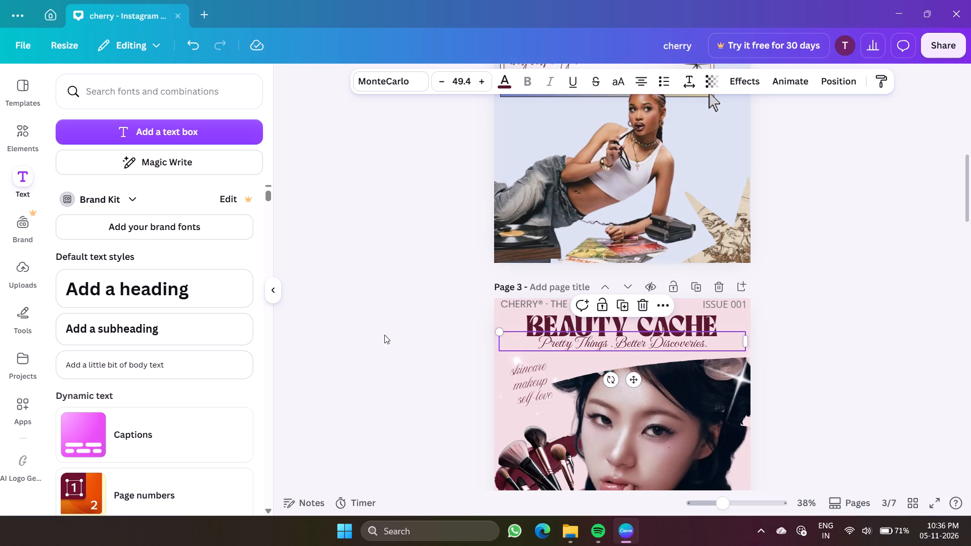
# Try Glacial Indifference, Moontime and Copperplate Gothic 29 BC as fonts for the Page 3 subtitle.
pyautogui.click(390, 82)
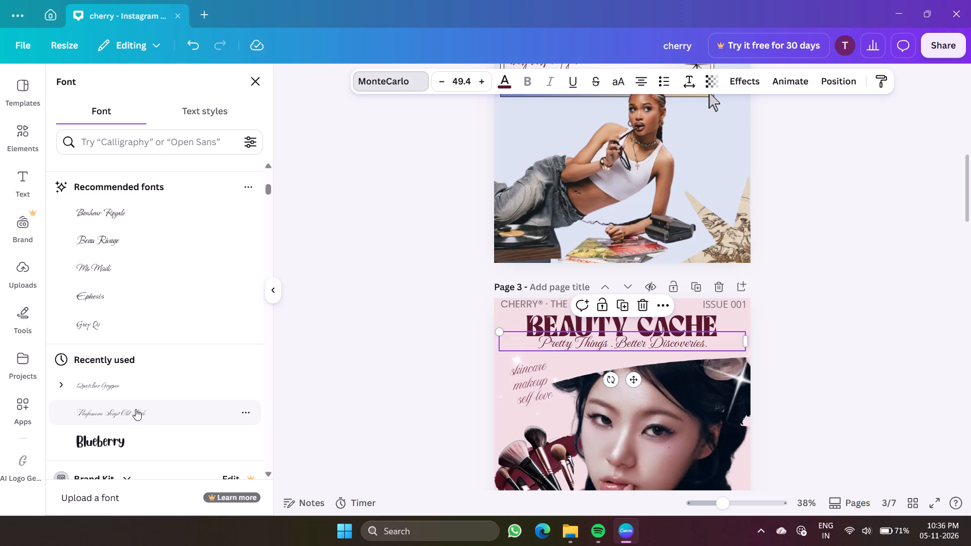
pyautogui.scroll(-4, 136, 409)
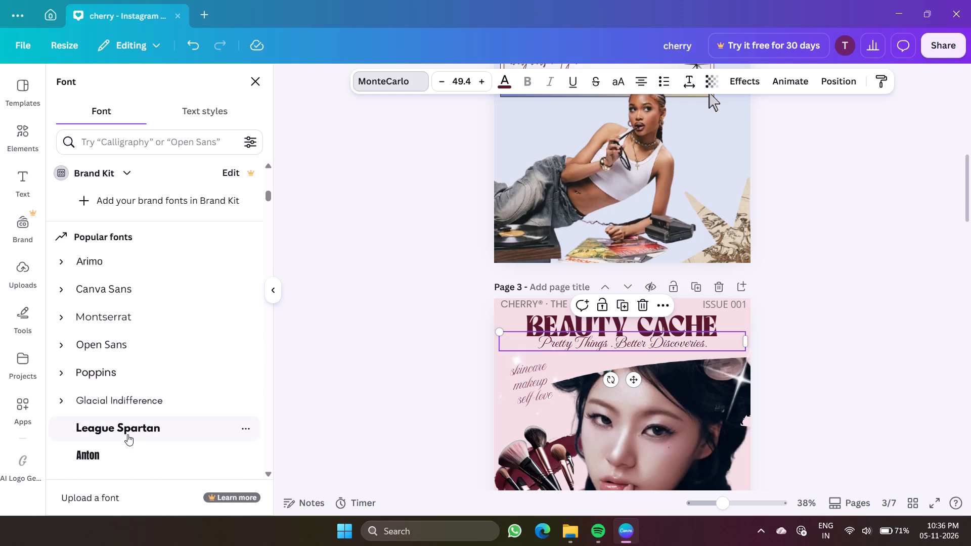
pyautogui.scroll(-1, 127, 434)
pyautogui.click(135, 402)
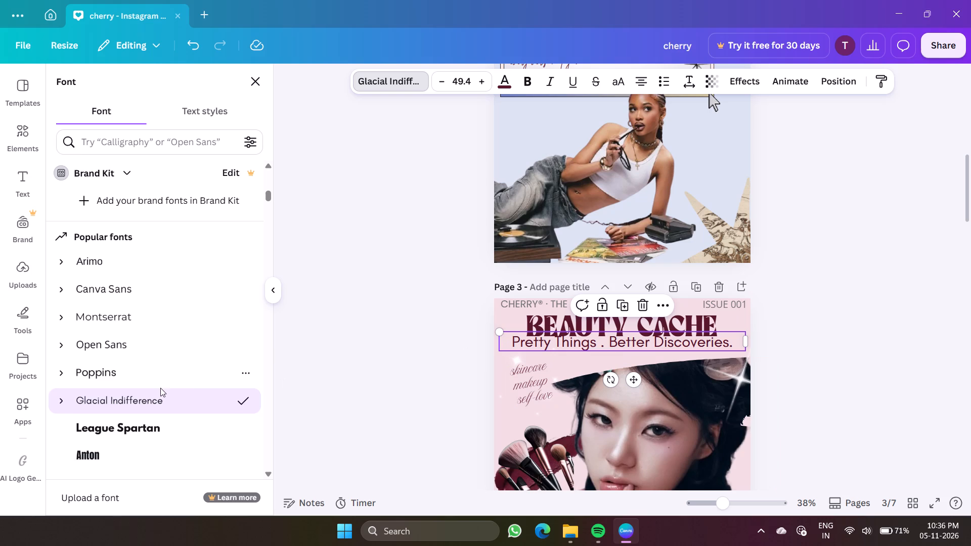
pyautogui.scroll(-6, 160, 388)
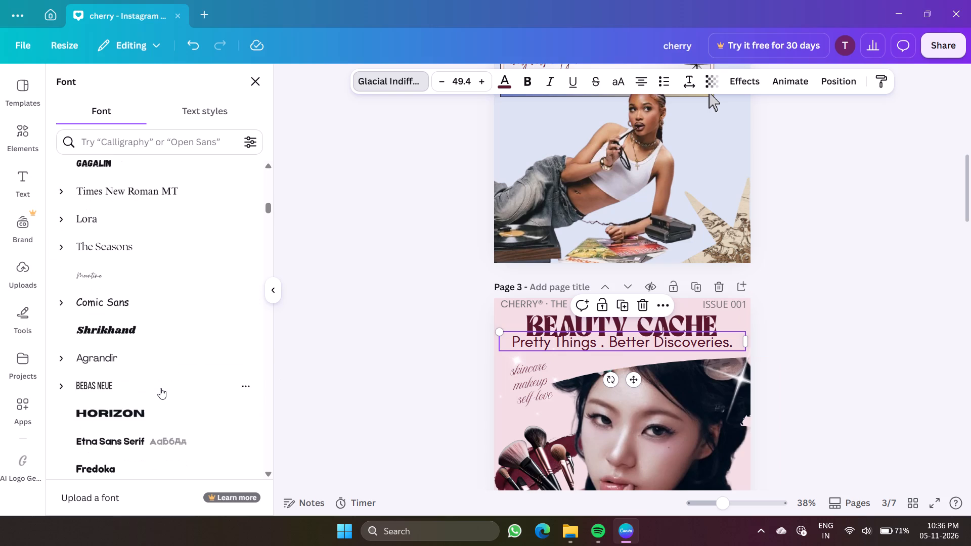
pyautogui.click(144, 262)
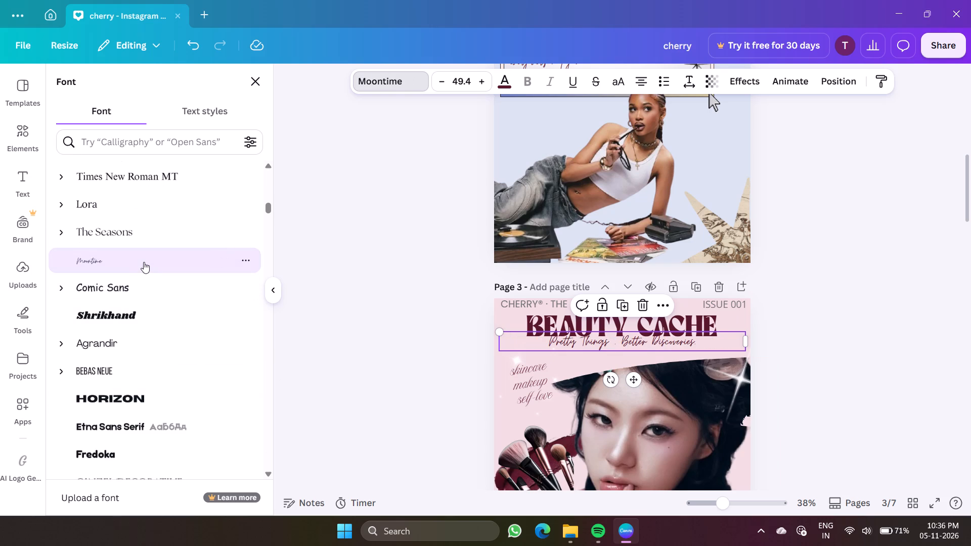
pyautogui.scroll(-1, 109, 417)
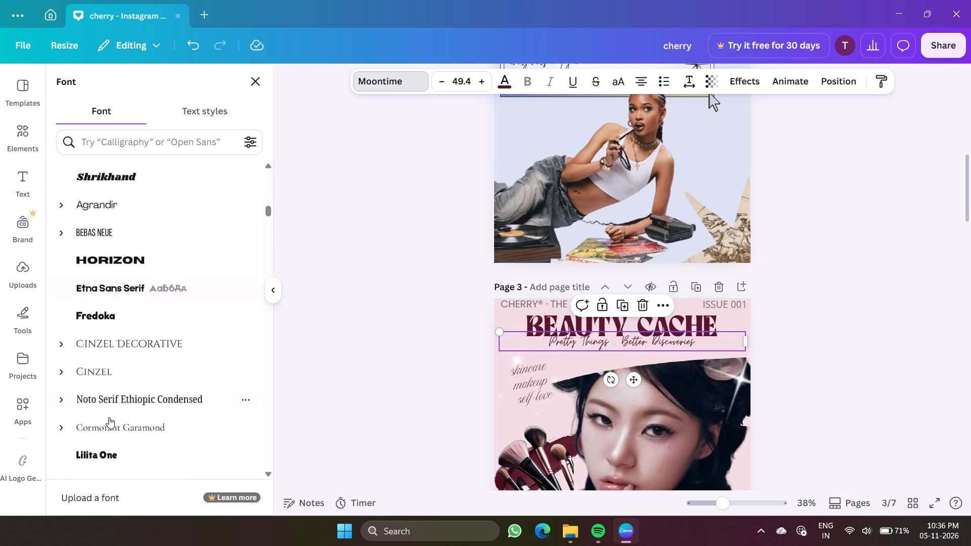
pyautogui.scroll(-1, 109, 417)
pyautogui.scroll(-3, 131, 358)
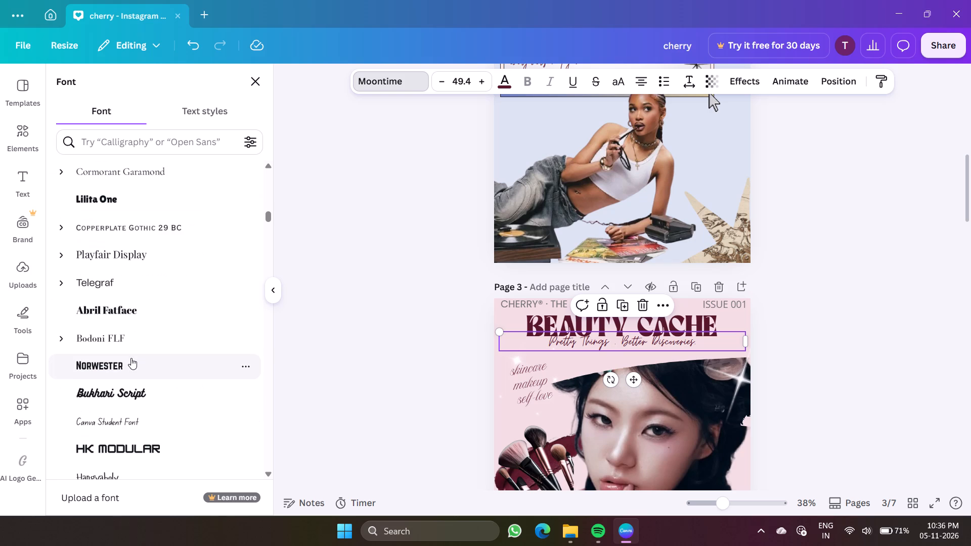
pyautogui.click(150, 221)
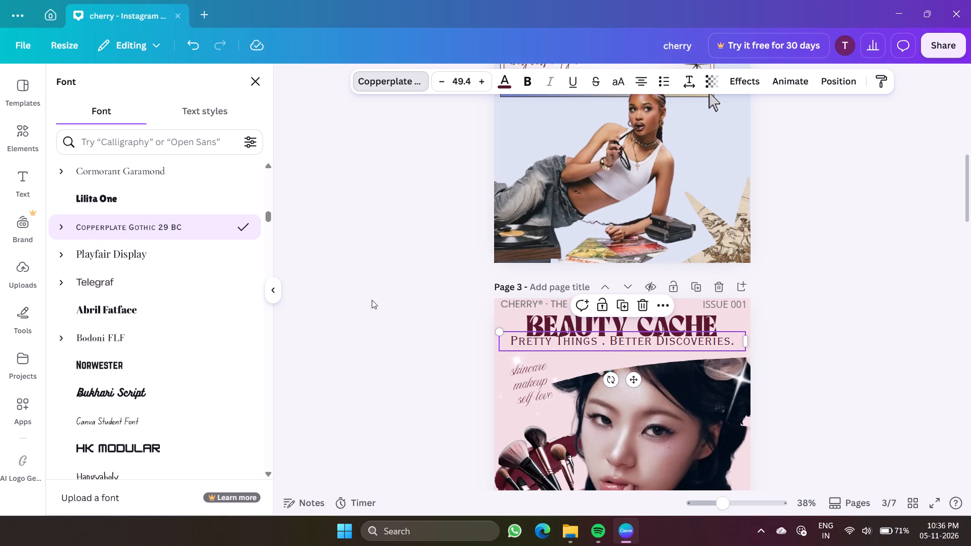
# Set the Page 3 subtitle's font to Alex Brush.
pyautogui.scroll(-2, 151, 424)
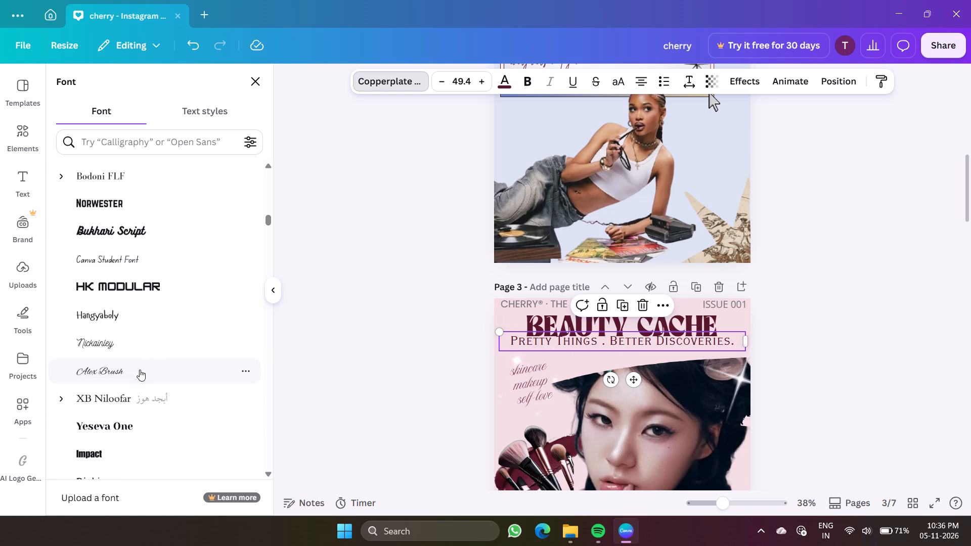
pyautogui.click(140, 377)
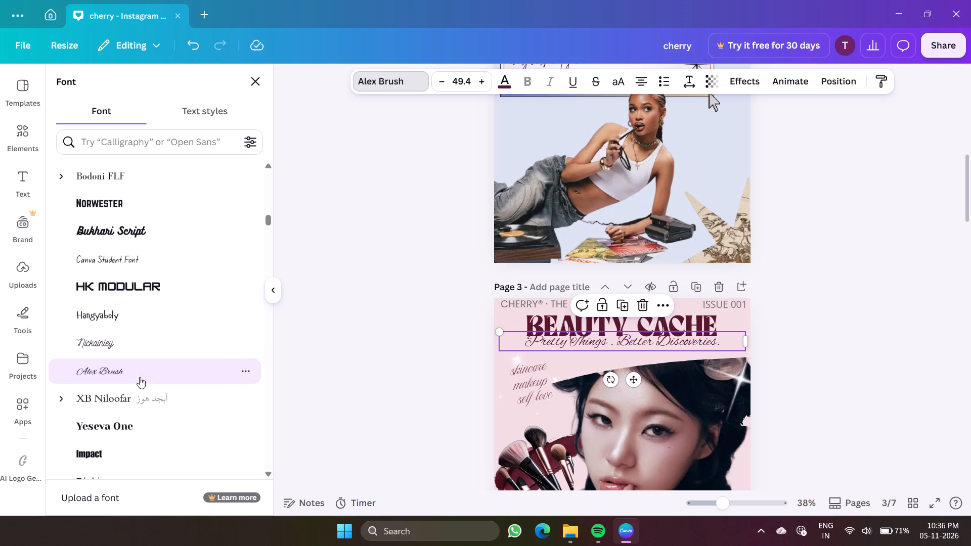
# Move the Page 3 subtitle slightly down so it sits clear of the BEAUTY CACHE heading, still centred.
pyautogui.click(621, 345)
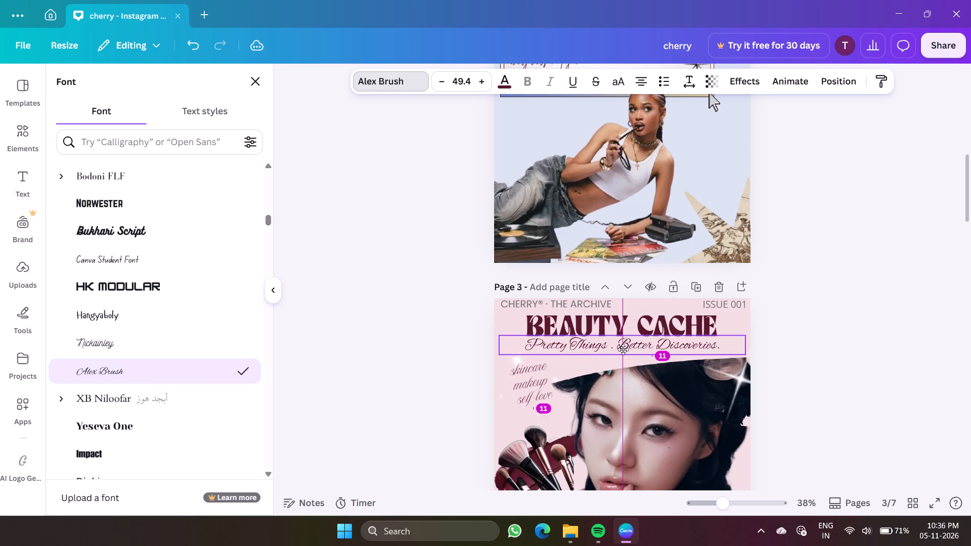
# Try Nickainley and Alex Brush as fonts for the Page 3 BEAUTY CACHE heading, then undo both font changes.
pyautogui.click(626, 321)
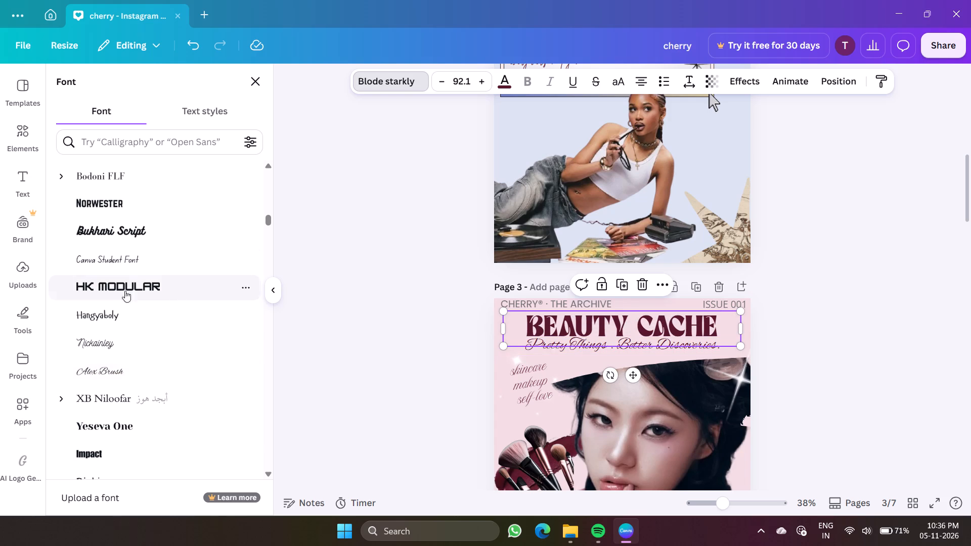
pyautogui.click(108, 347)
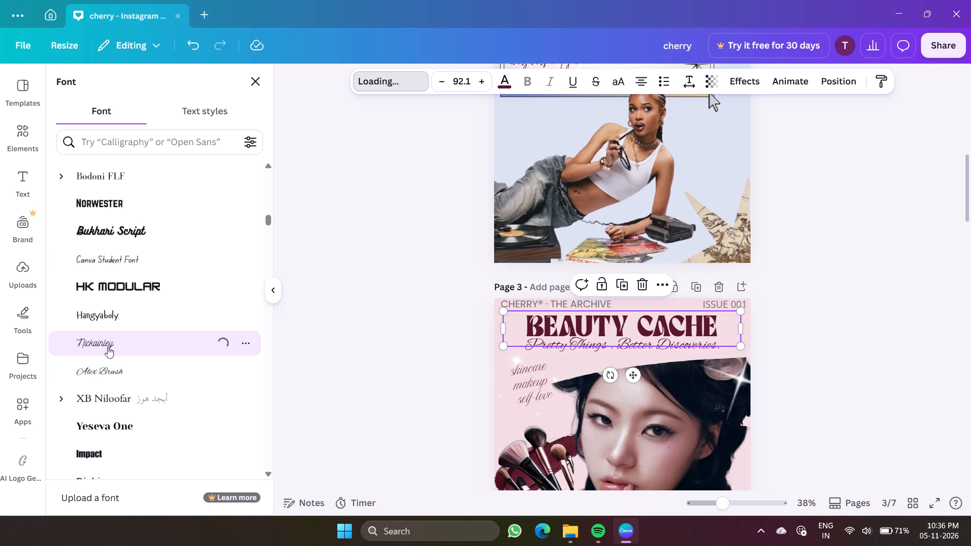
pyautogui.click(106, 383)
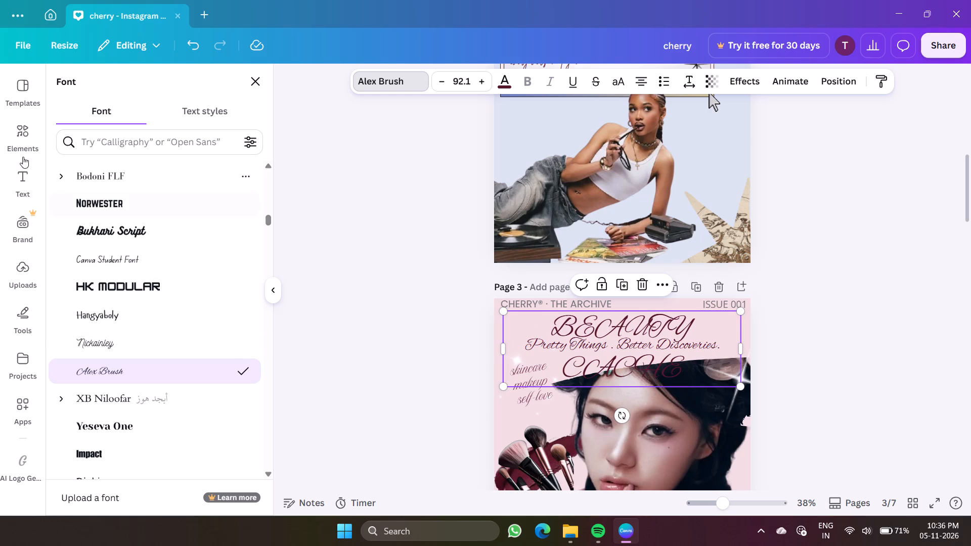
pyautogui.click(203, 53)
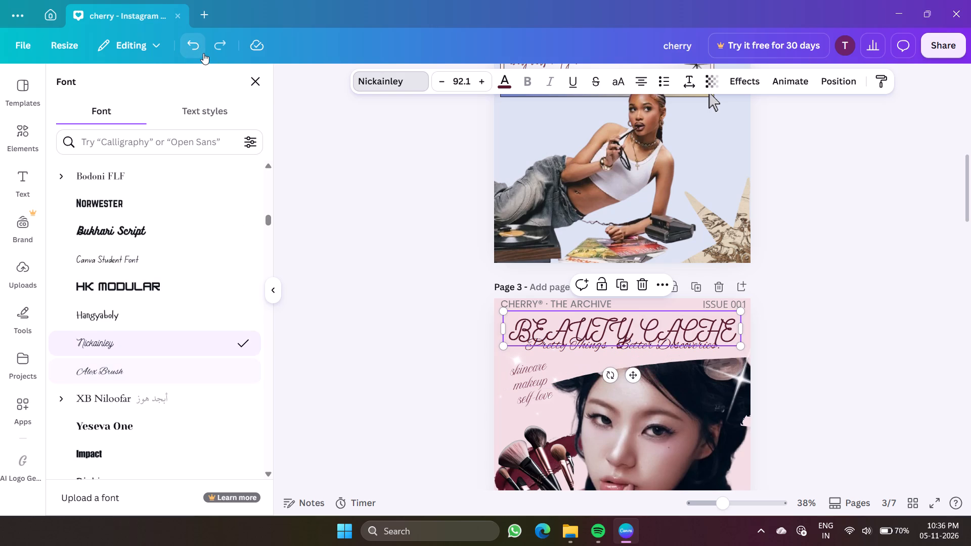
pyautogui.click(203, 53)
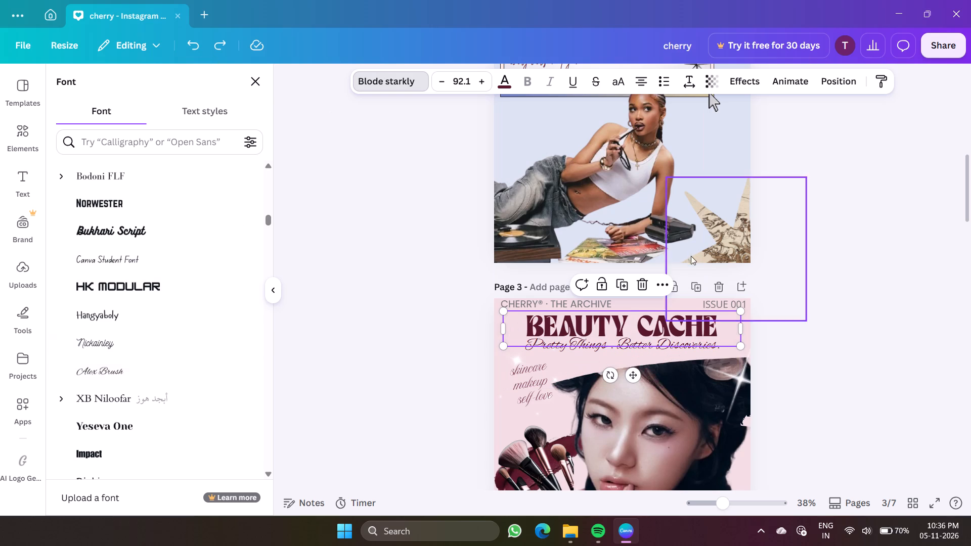
# Set the font of the Page 3 subtitle "Pretty Things . Better Discoveries." to The Seasons.
pyautogui.click(650, 345)
pyautogui.scroll(2, 122, 184)
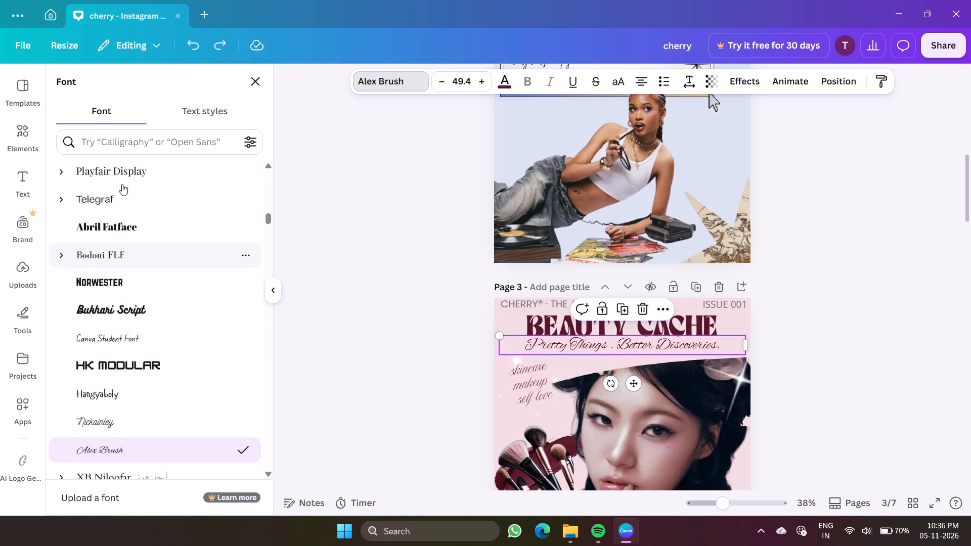
pyautogui.scroll(20, 122, 184)
pyautogui.scroll(2, 122, 184)
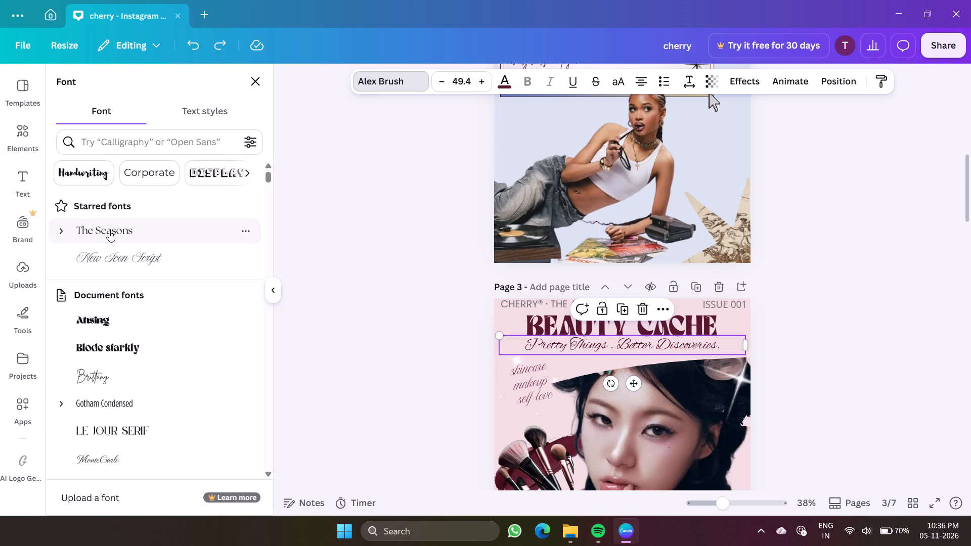
pyautogui.click(109, 231)
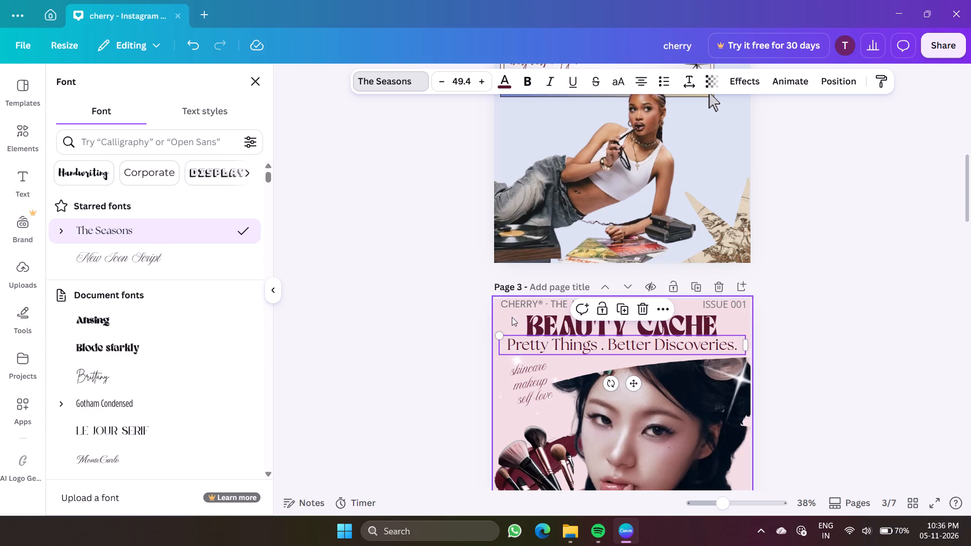
pyautogui.click(727, 307)
# Review the carousel pages from Page 3 through to Page 7.
pyautogui.scroll(-1, 752, 457)
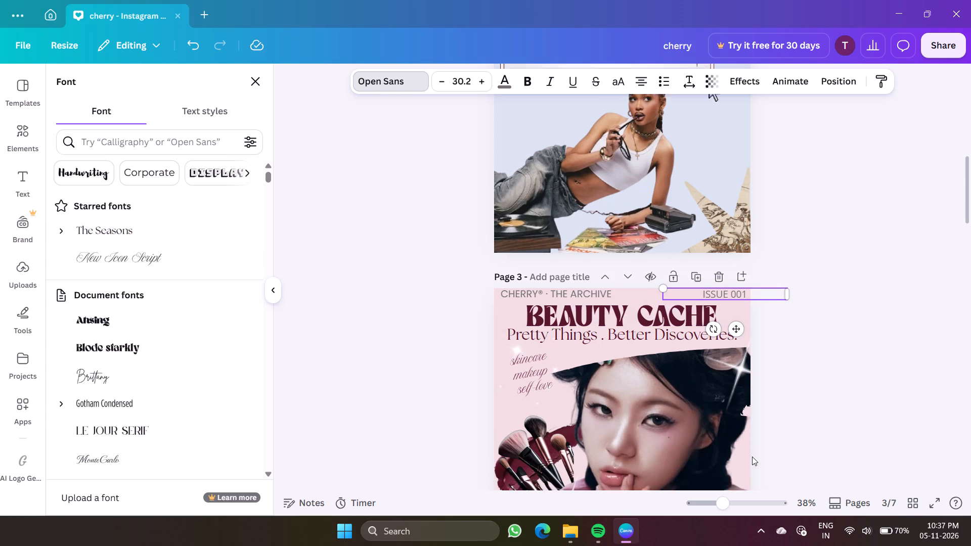
pyautogui.scroll(-5, 752, 457)
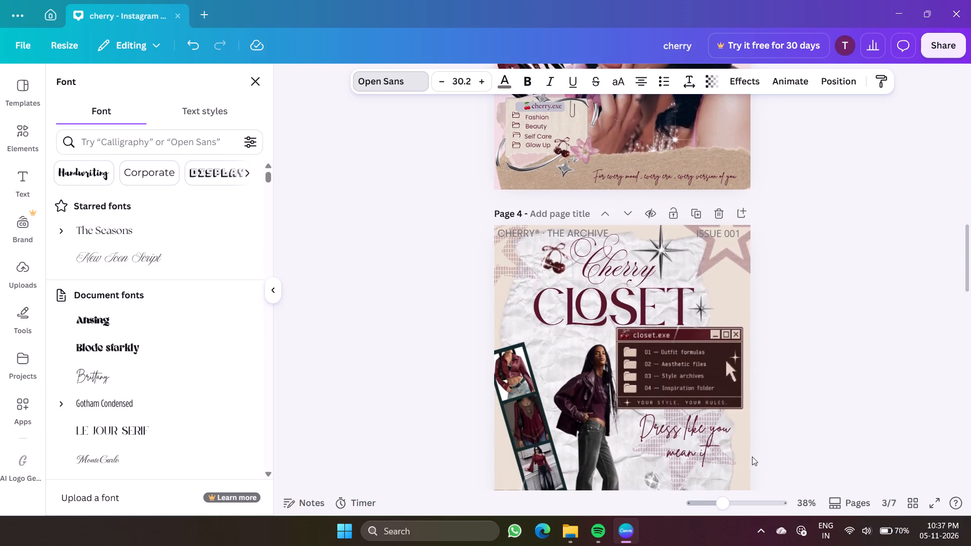
pyautogui.scroll(-7, 752, 457)
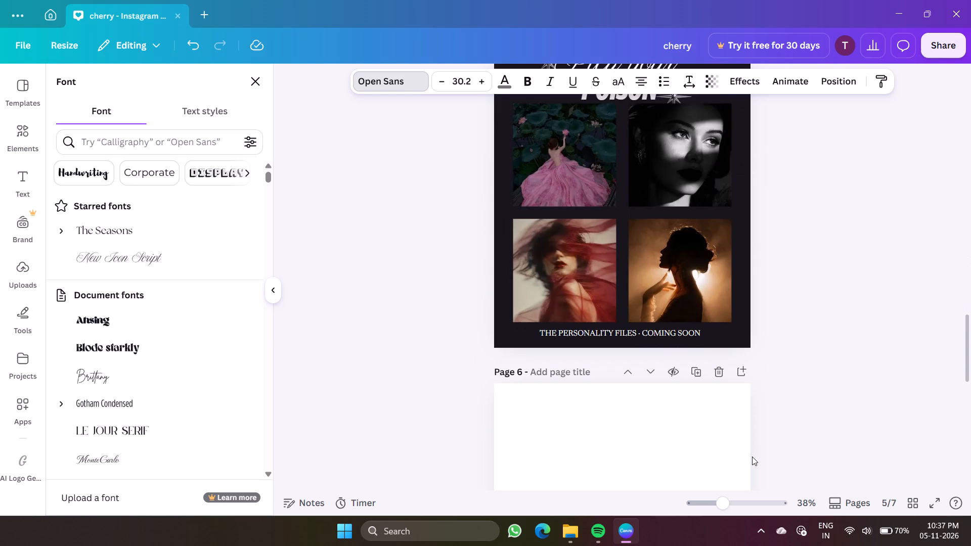
pyautogui.scroll(-9, 752, 457)
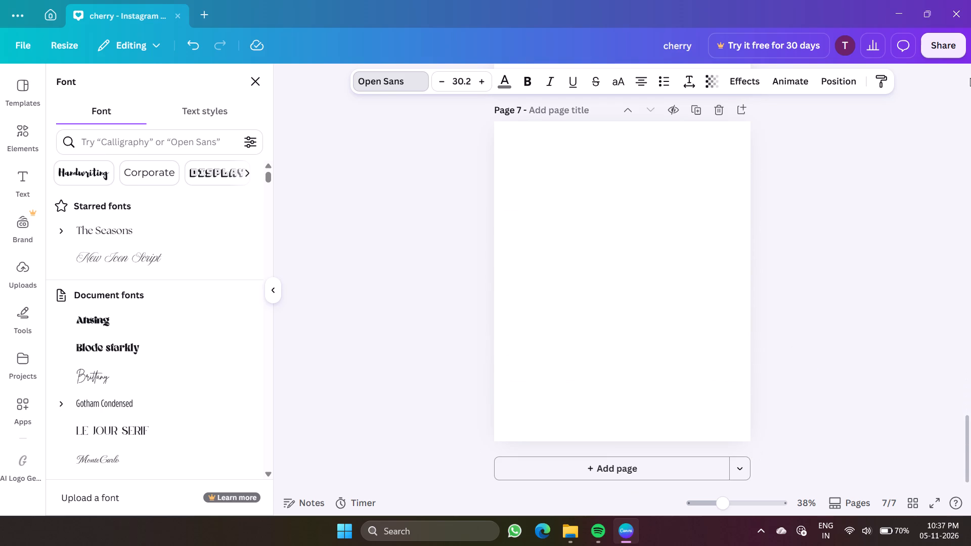
# Close the Canva window and the File Explorer window to return to the desktop.
pyautogui.click(964, 9)
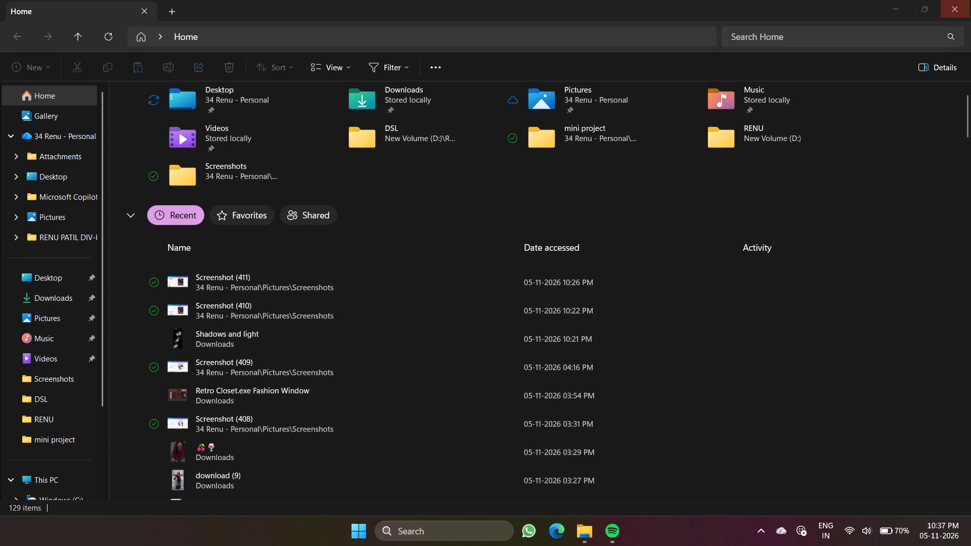
pyautogui.click(970, 0)
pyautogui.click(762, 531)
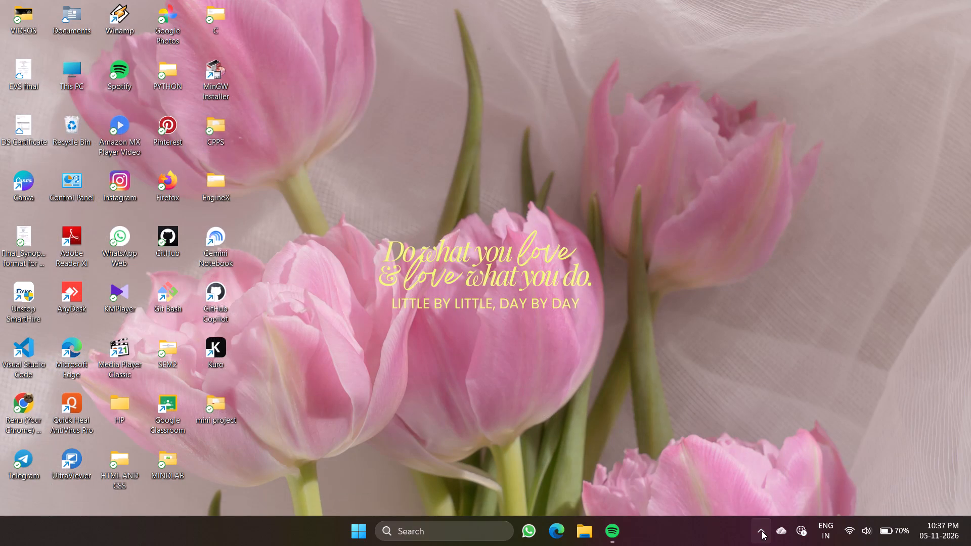
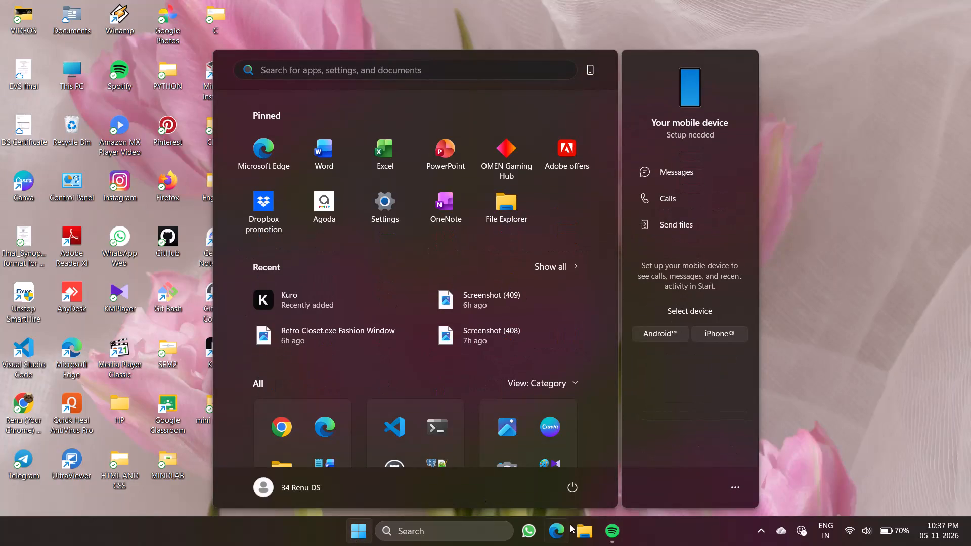
# Use the computer's power options to end the Windows session.
pyautogui.click(582, 492)
pyautogui.click(588, 445)
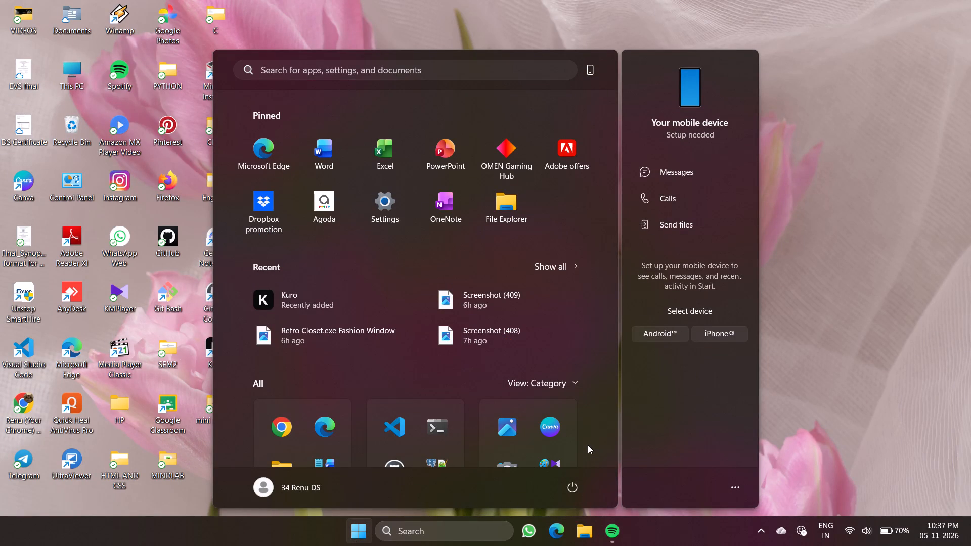